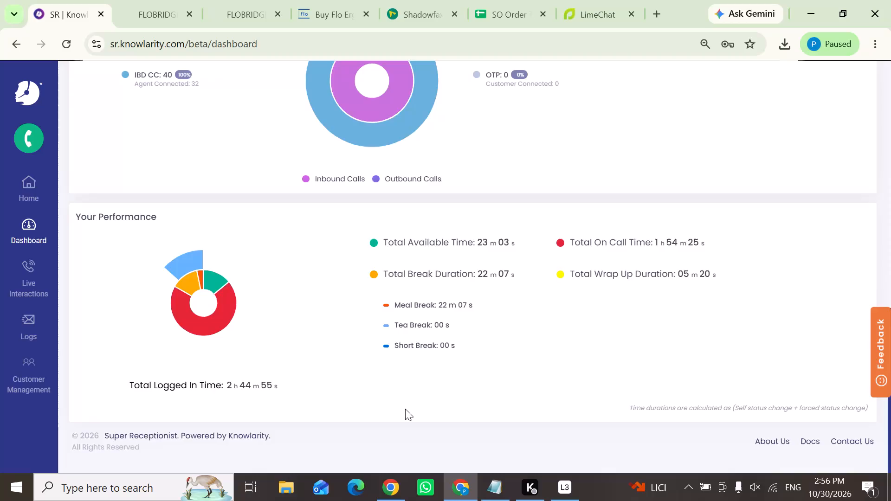
# Reload the agent dashboard's figures for Today and check the Your Performance section.
pyautogui.scroll(4, 630, 270)
pyautogui.click(633, 141)
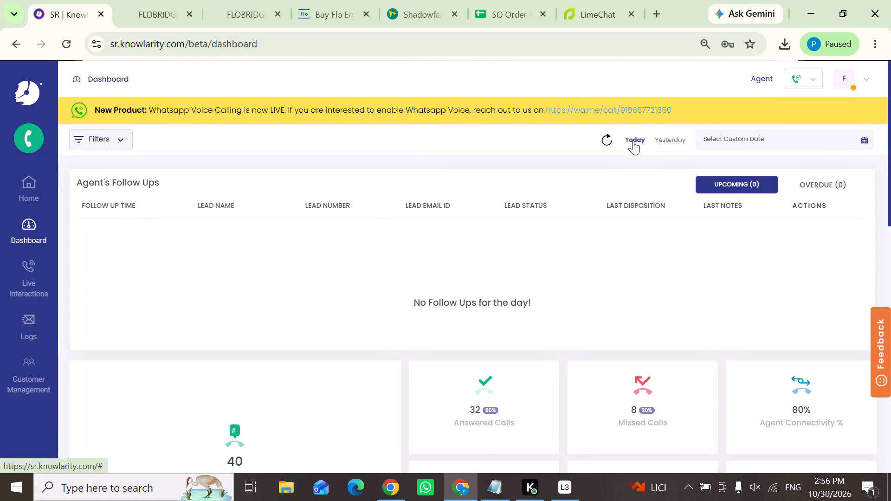
pyautogui.scroll(-4, 642, 197)
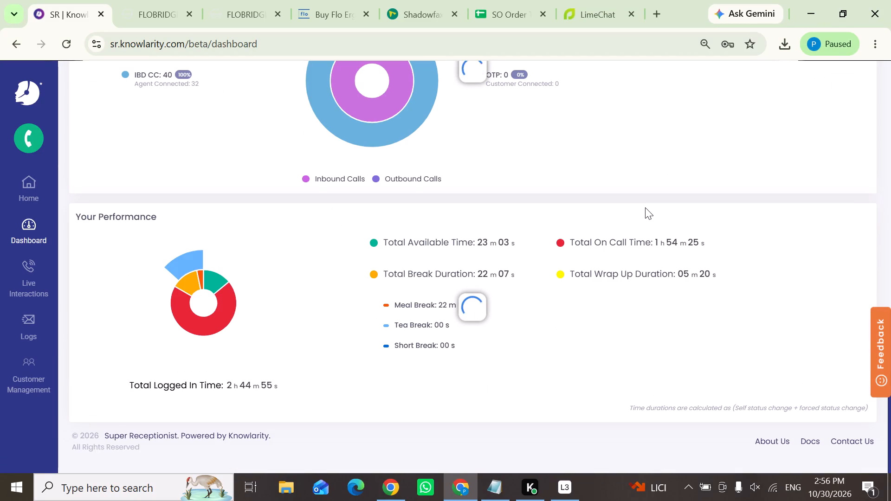
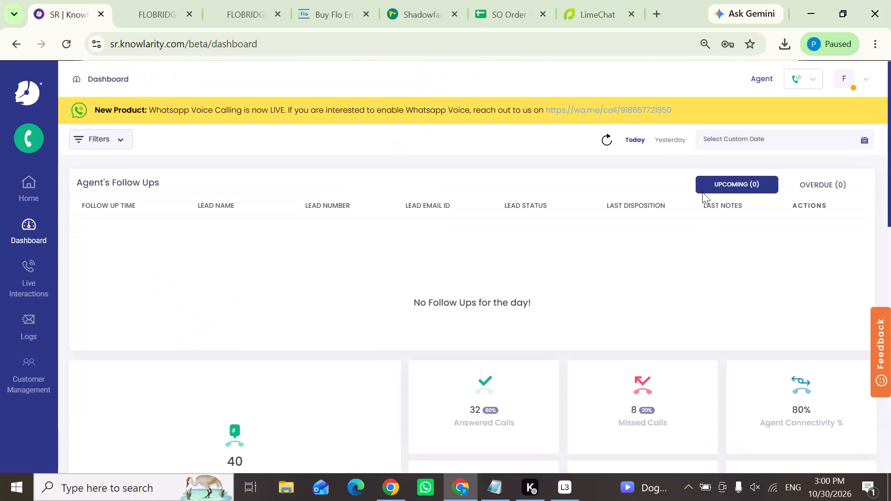
# Reload the dashboard's figures for Today and check the Your Performance section again.
pyautogui.click(637, 141)
pyautogui.scroll(-5, 620, 227)
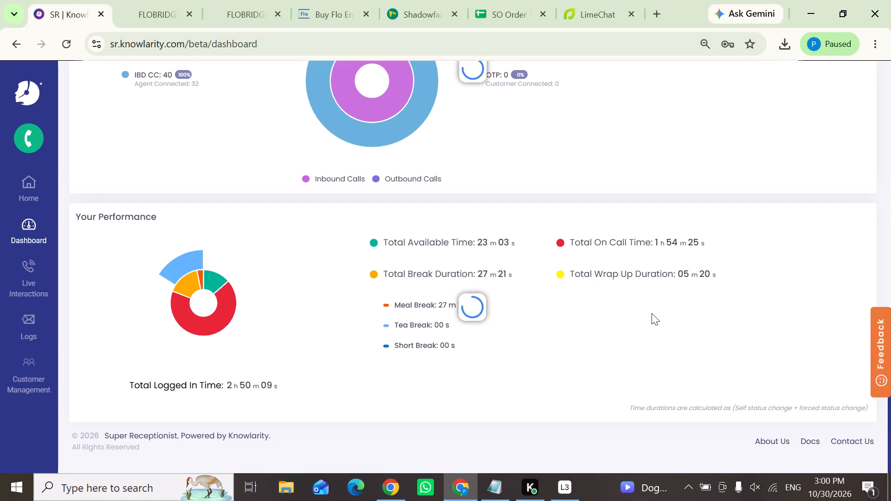
pyautogui.scroll(2, 652, 313)
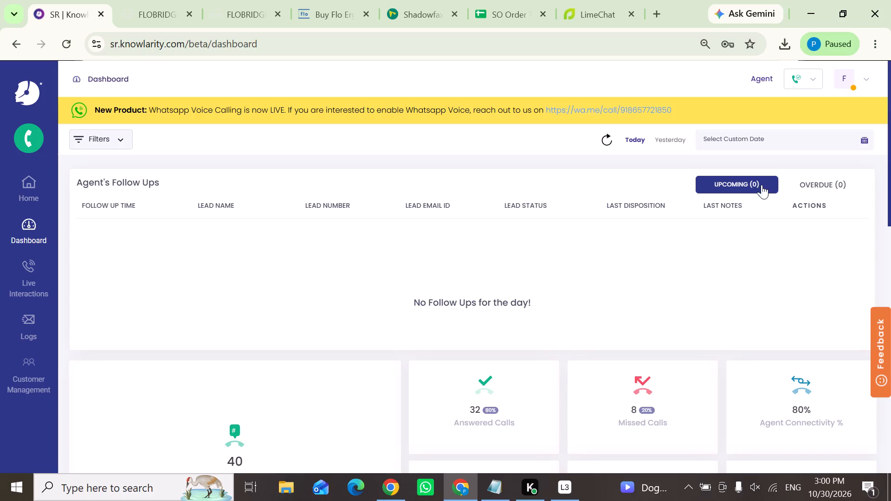
# Change the agent status from the profile to Available.
pyautogui.click(862, 78)
pyautogui.click(773, 188)
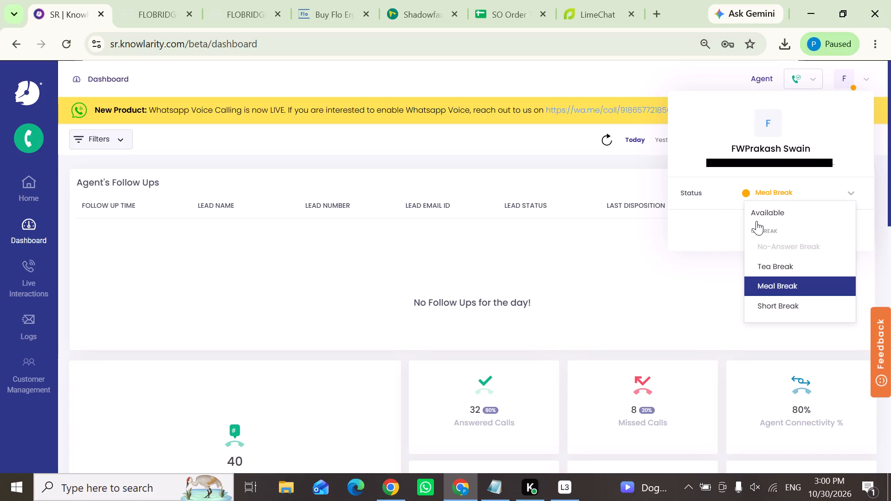
pyautogui.click(755, 214)
pyautogui.click(560, 255)
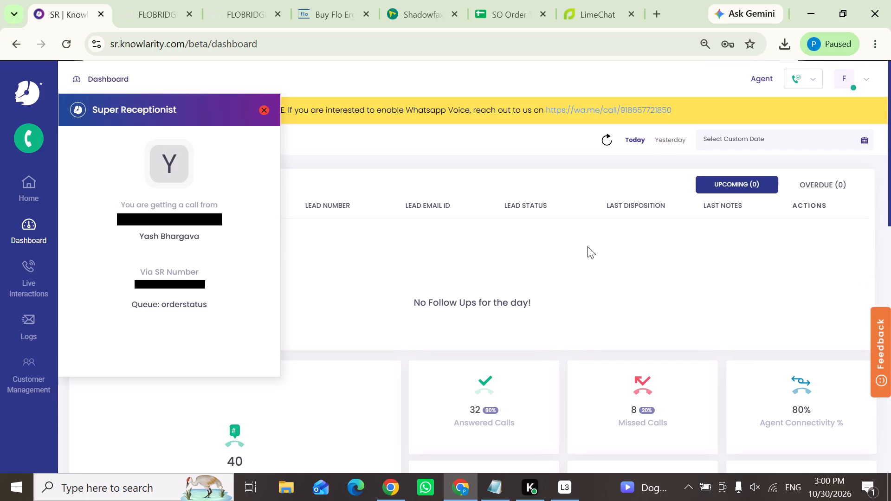
pyautogui.scroll(1, 588, 246)
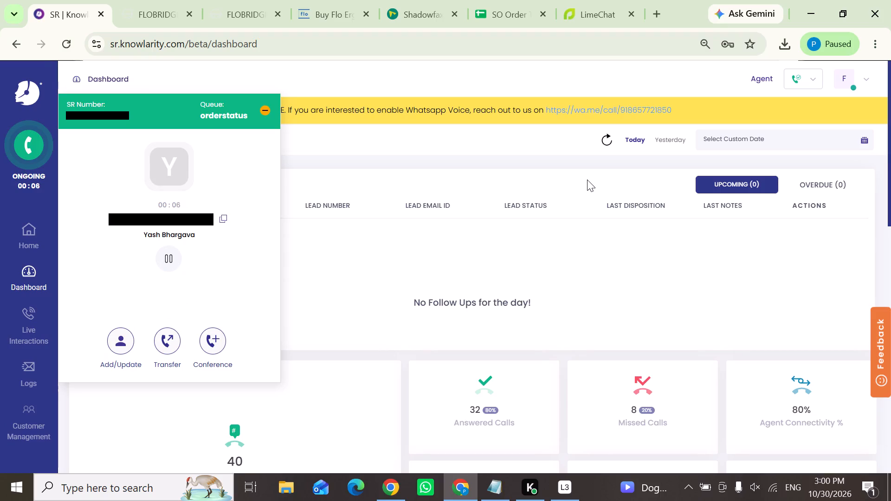
# Copy the ongoing caller's number and search Flobridge orders by Notification Mobile with it, leaving out the number's prefix.
pyautogui.click(222, 221)
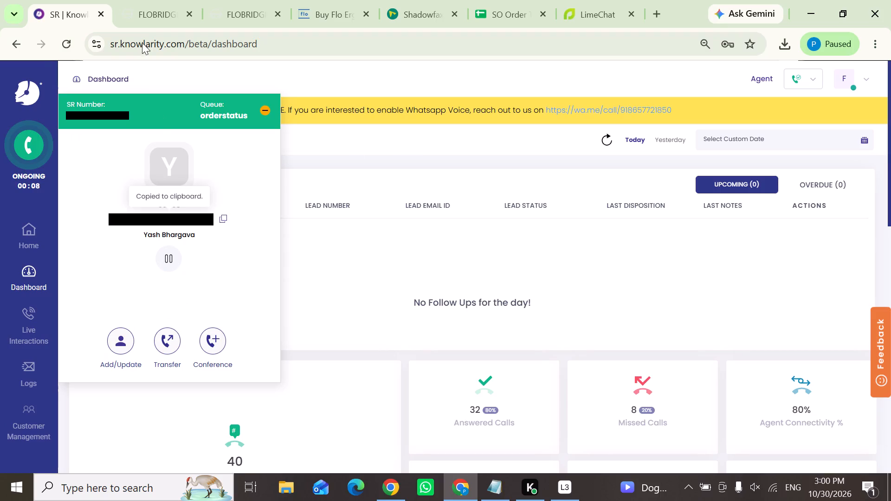
pyautogui.click(138, 0)
pyautogui.moveTo(368, 129); pyautogui.dragTo(262, 114)
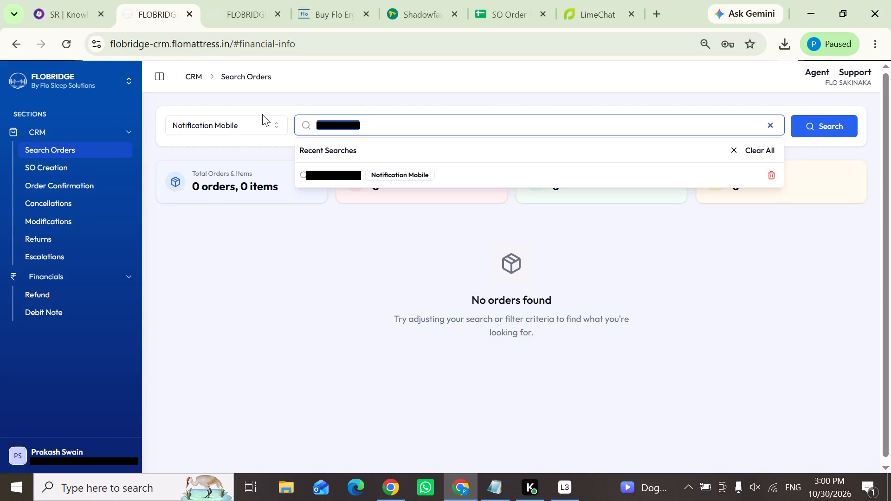
pyautogui.hotkey('ctrl', 'v')
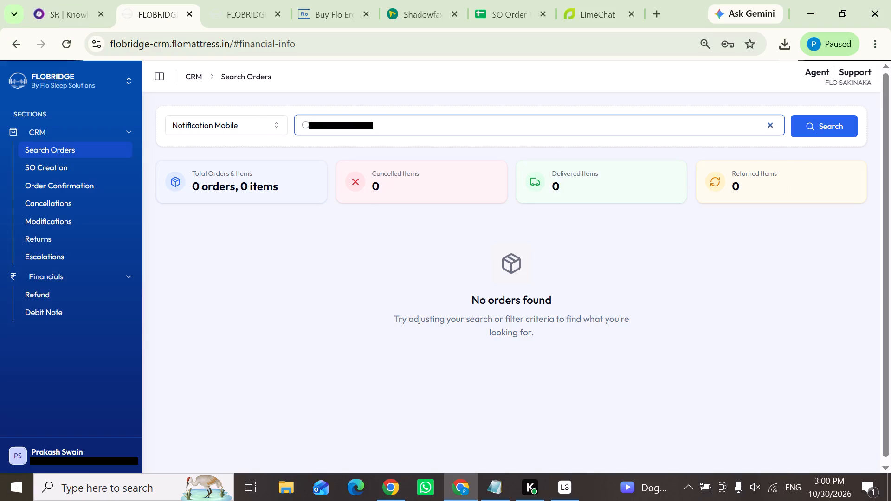
pyautogui.moveTo(329, 122); pyautogui.dragTo(297, 121)
pyautogui.press('BackSpace')
pyautogui.click(818, 129)
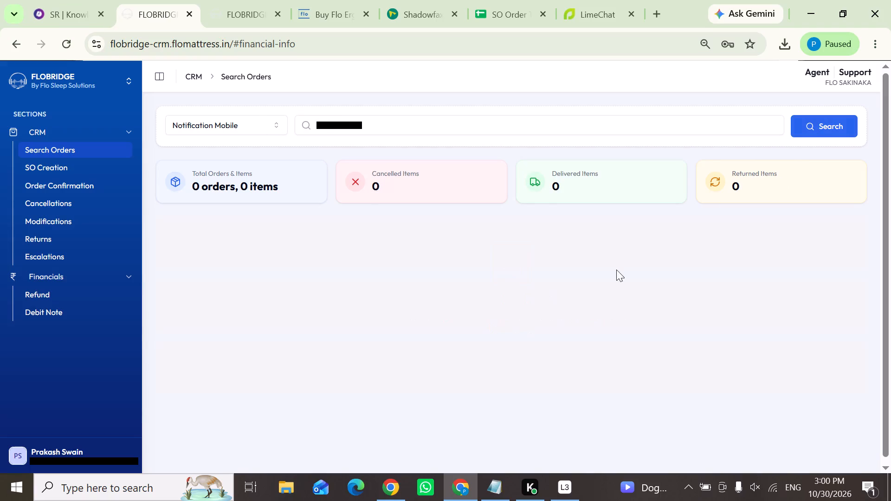
pyautogui.scroll(-2, 586, 284)
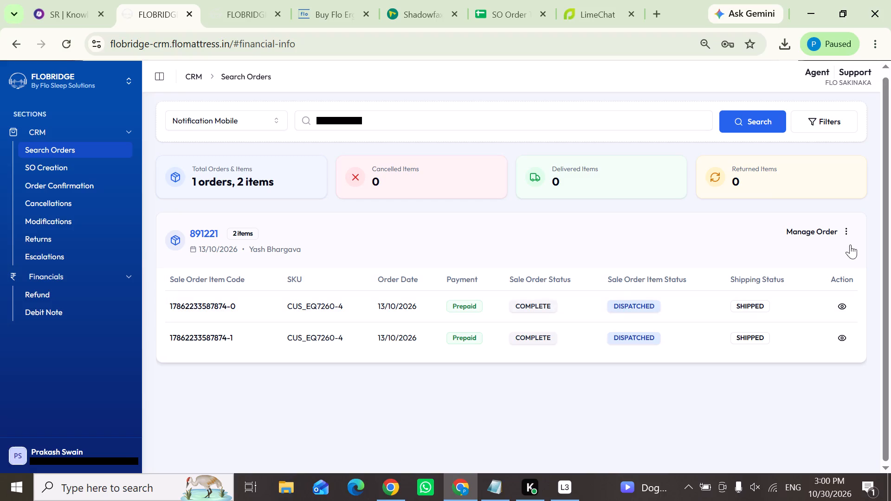
pyautogui.click(840, 231)
pyautogui.click(780, 323)
pyautogui.click(521, 269)
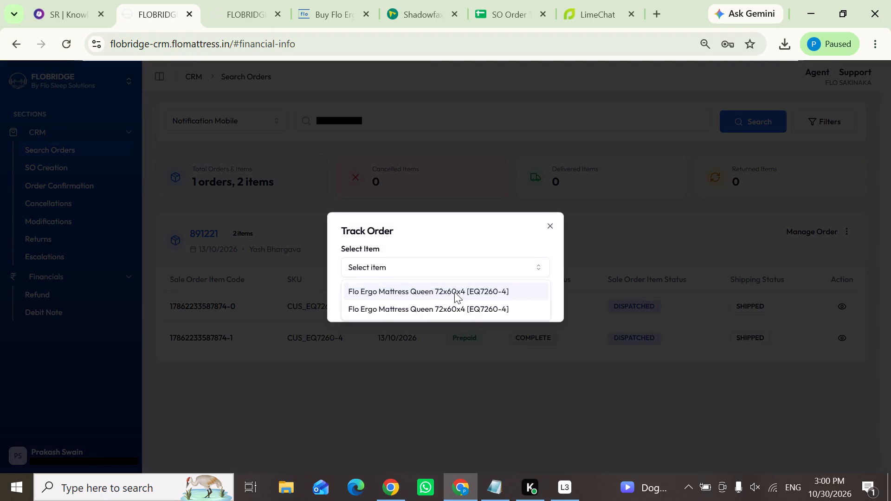
pyautogui.click(454, 292)
pyautogui.click(427, 301)
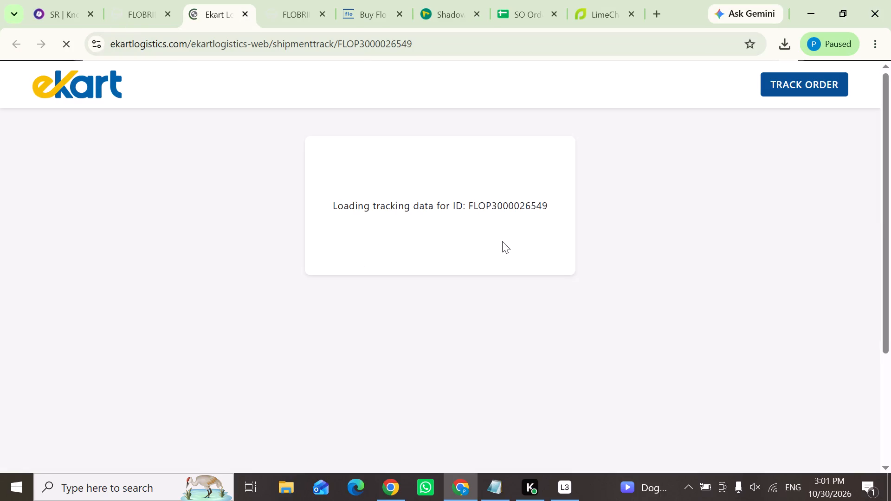
pyautogui.scroll(-4, 612, 246)
pyautogui.scroll(-1, 697, 287)
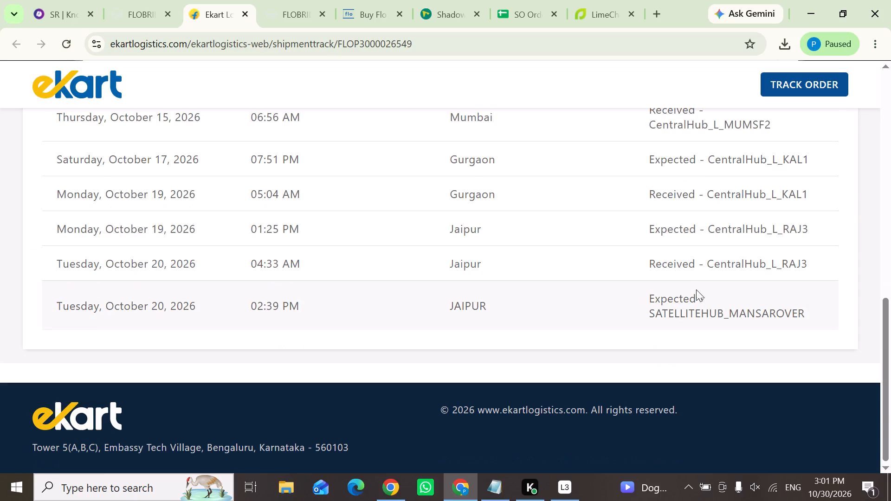
# Track the second Flo Ergo Mattress Queen 72x60x4 item of the order and review its Ekart tracking details.
pyautogui.click(148, 0)
pyautogui.click(457, 272)
pyautogui.click(440, 310)
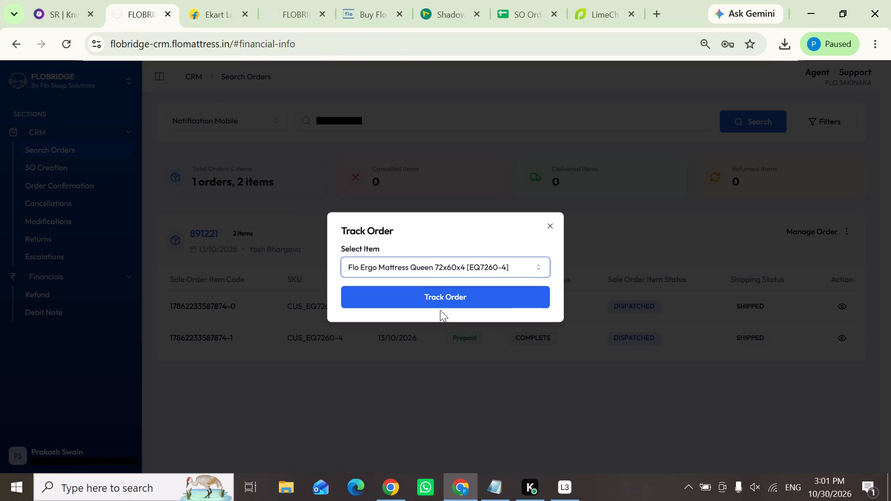
pyautogui.click(420, 292)
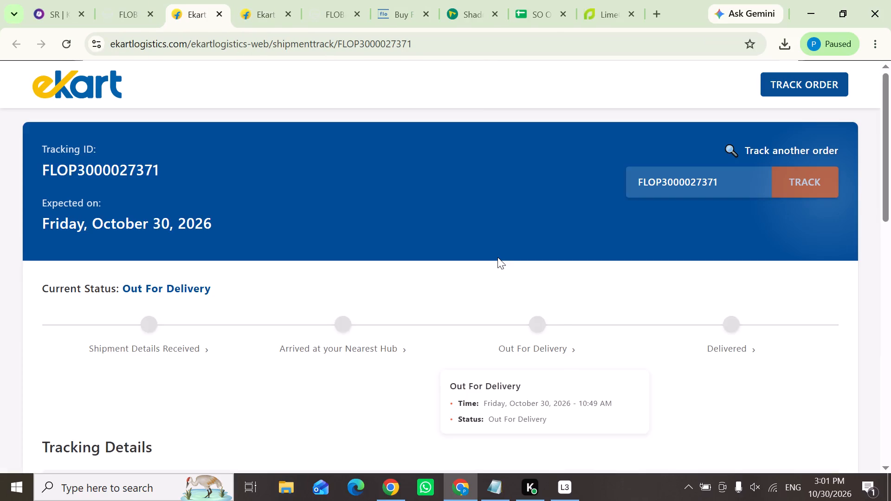
pyautogui.scroll(-3, 709, 278)
pyautogui.click(890, 397)
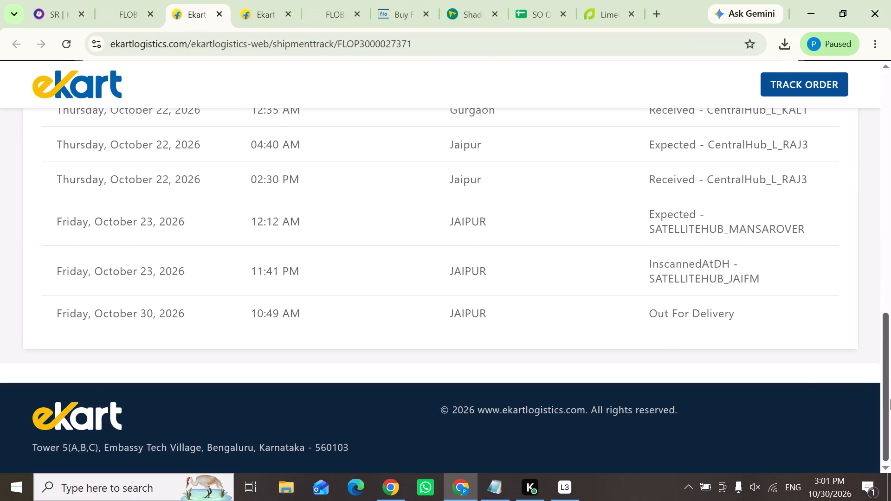
pyautogui.click(115, 0)
pyautogui.click(217, 289)
pyautogui.moveTo(223, 234); pyautogui.dragTo(187, 233)
pyautogui.hotkey('ctrl', 'c')
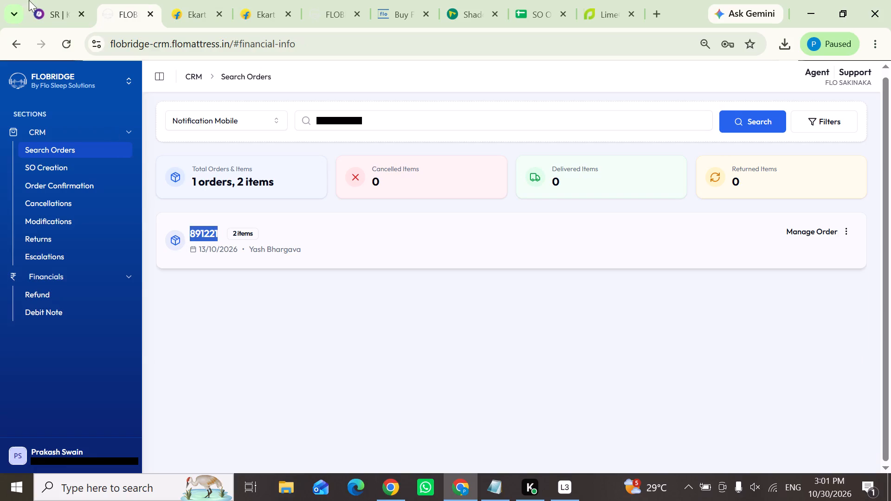
pyautogui.click(25, 0)
pyautogui.click(49, 0)
pyautogui.click(120, 339)
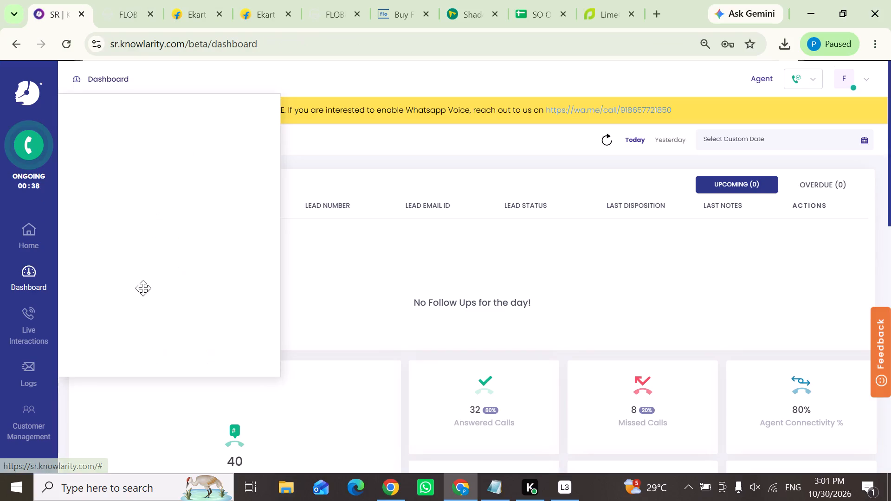
pyautogui.scroll(-2, 151, 289)
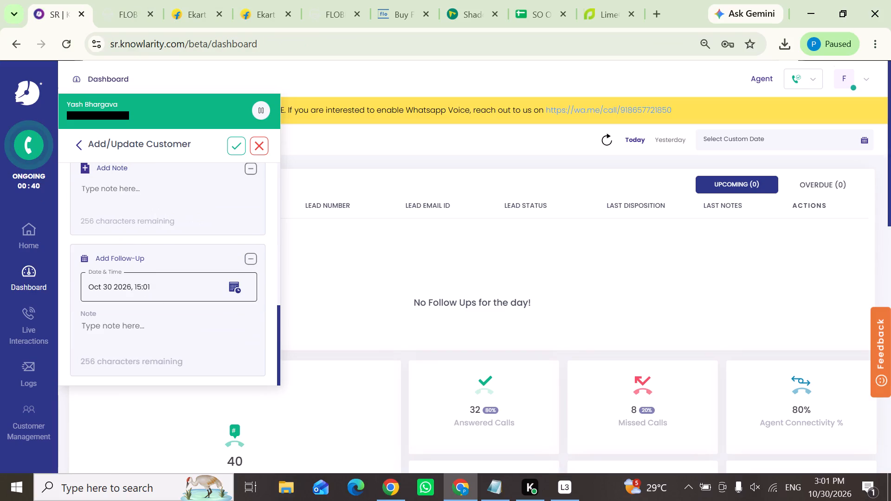
pyautogui.click(140, 197)
pyautogui.hotkey('ctrl', 'v')
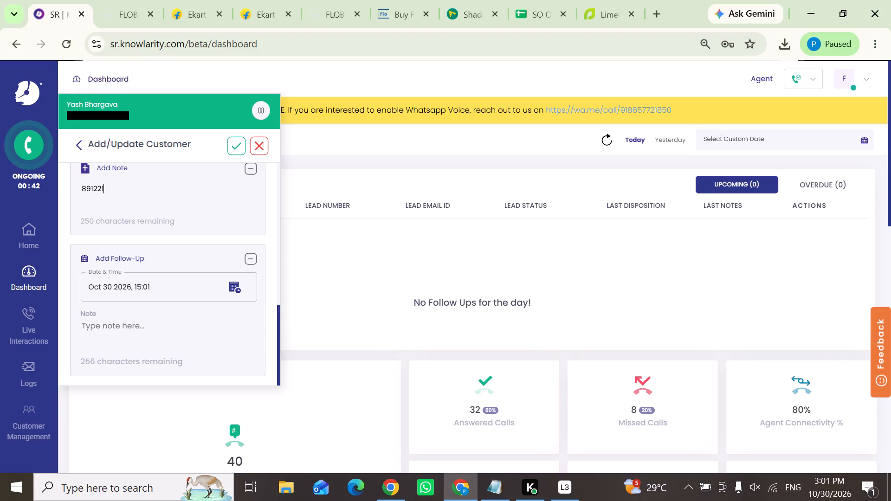
# Set the call disposition to "Delivery Sta.." and save the customer update.
pyautogui.moveTo(279, 328); pyautogui.dragTo(275, 296)
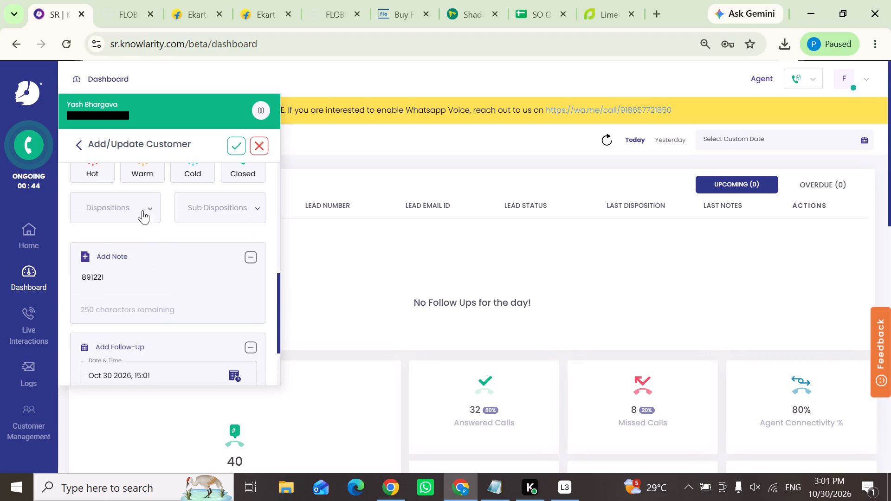
pyautogui.click(142, 210)
pyautogui.moveTo(154, 245); pyautogui.dragTo(154, 253)
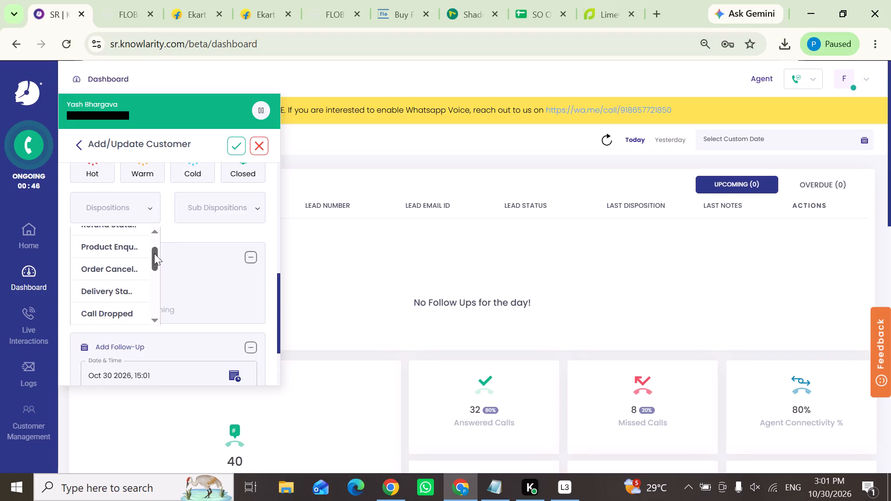
pyautogui.moveTo(154, 253); pyautogui.dragTo(154, 258)
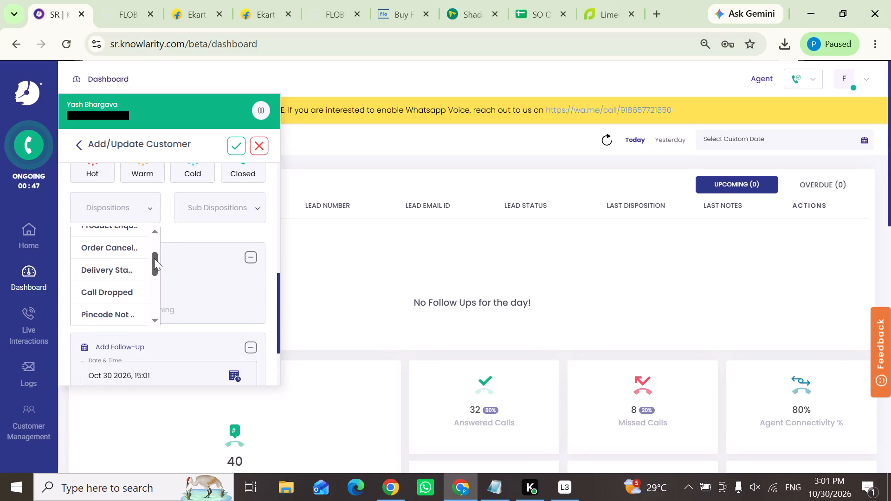
pyautogui.click(127, 266)
pyautogui.scroll(2, 188, 243)
pyautogui.click(229, 138)
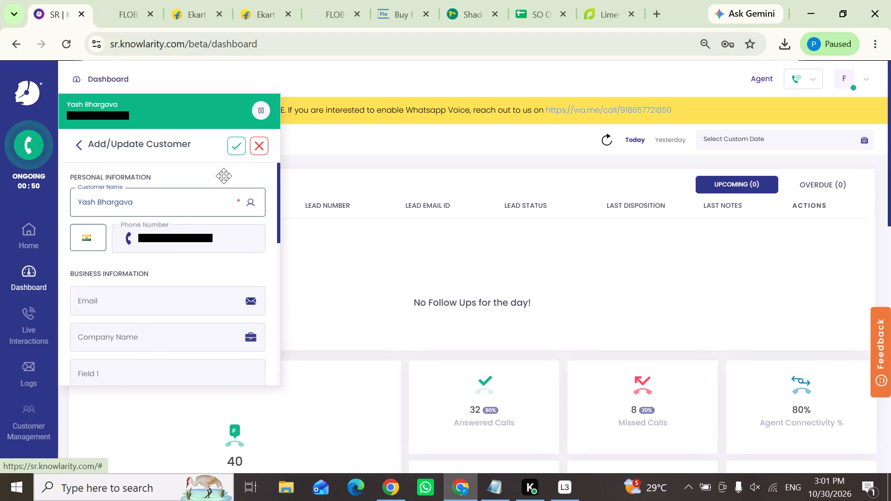
pyautogui.click(126, 13)
pyautogui.click(357, 260)
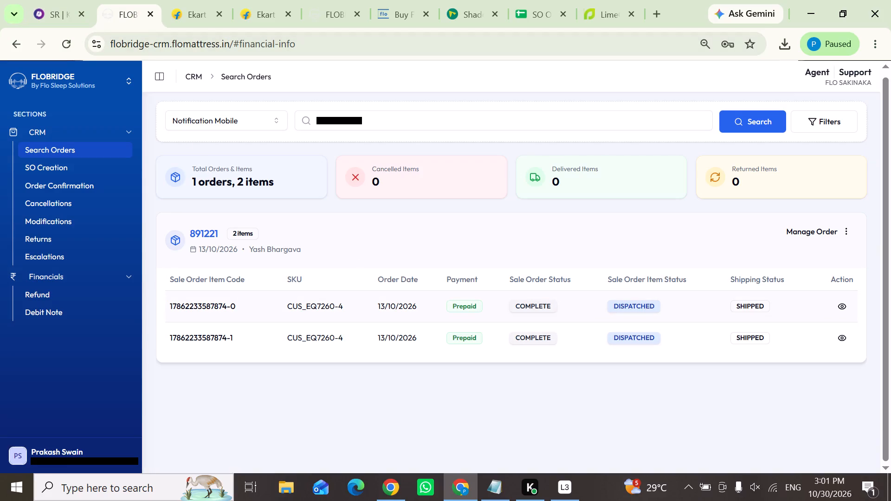
pyautogui.click(822, 227)
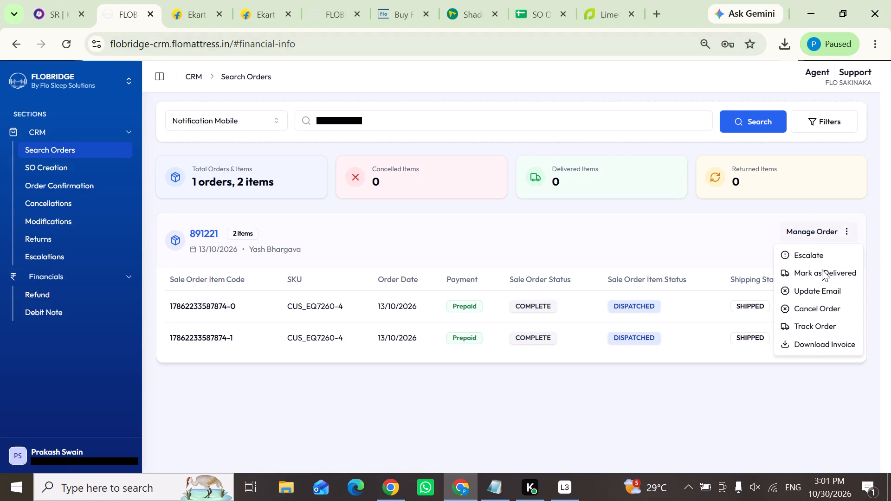
pyautogui.click(800, 325)
pyautogui.click(487, 270)
pyautogui.click(429, 289)
pyautogui.click(405, 293)
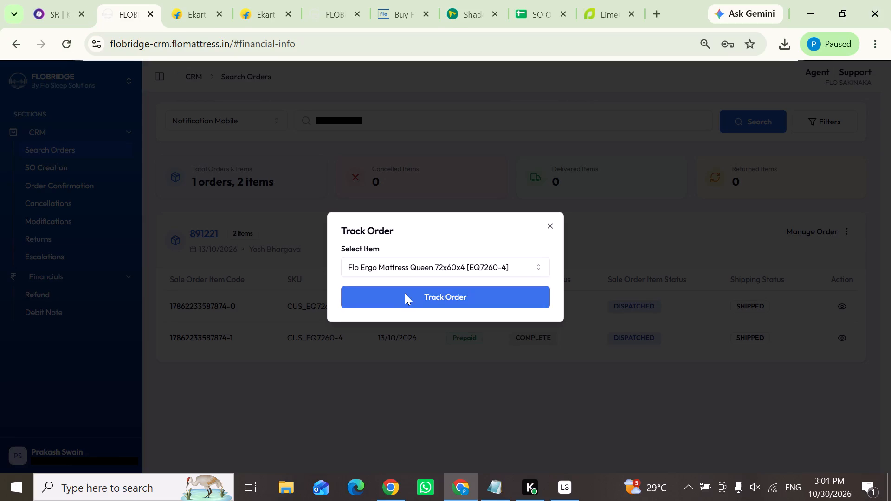
pyautogui.scroll(-3, 400, 300)
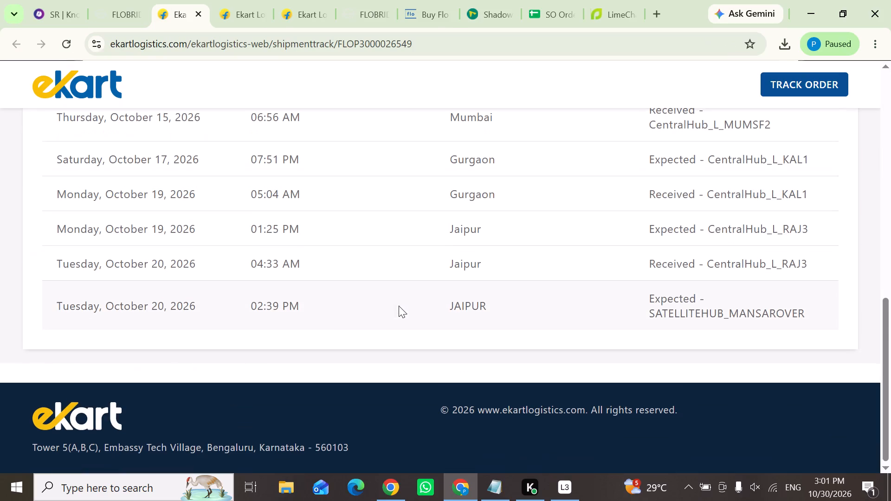
pyautogui.moveTo(890, 411); pyautogui.dragTo(890, 332)
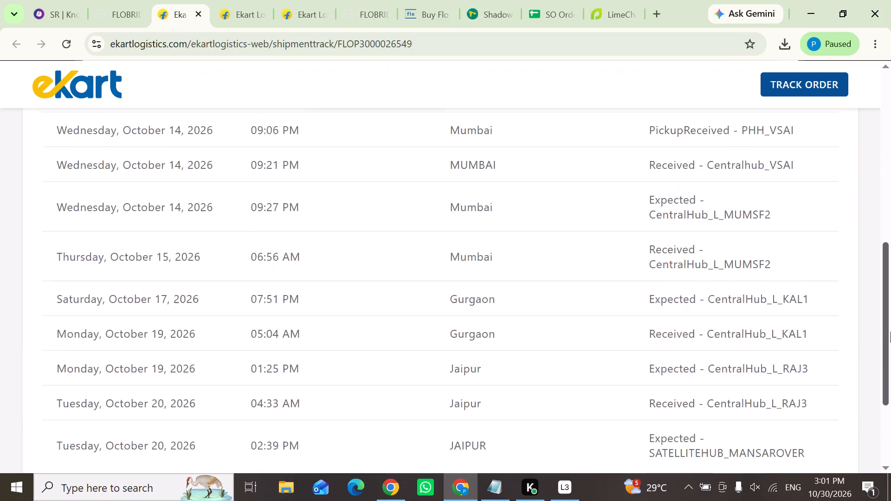
pyautogui.moveTo(890, 332); pyautogui.dragTo(890, 190)
pyautogui.moveTo(736, 174); pyautogui.dragTo(645, 179)
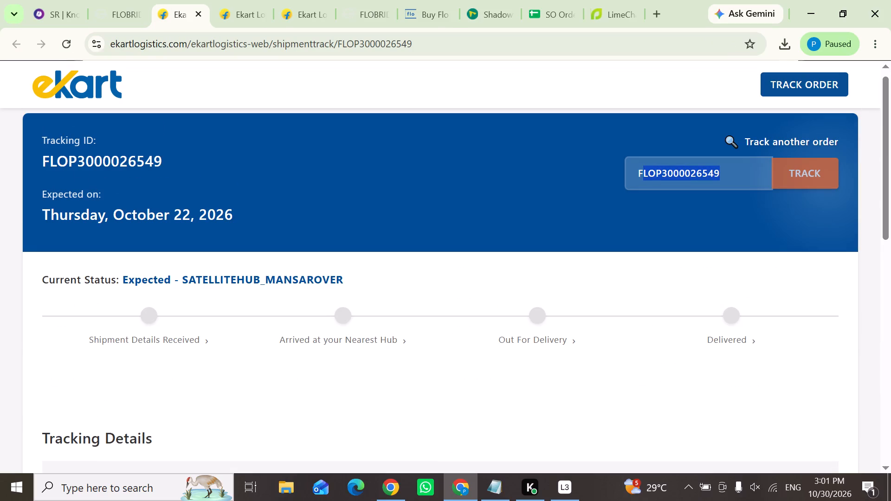
pyautogui.moveTo(645, 179); pyautogui.dragTo(639, 179)
pyautogui.click(676, 220)
pyautogui.moveTo(890, 173); pyautogui.dragTo(886, 131)
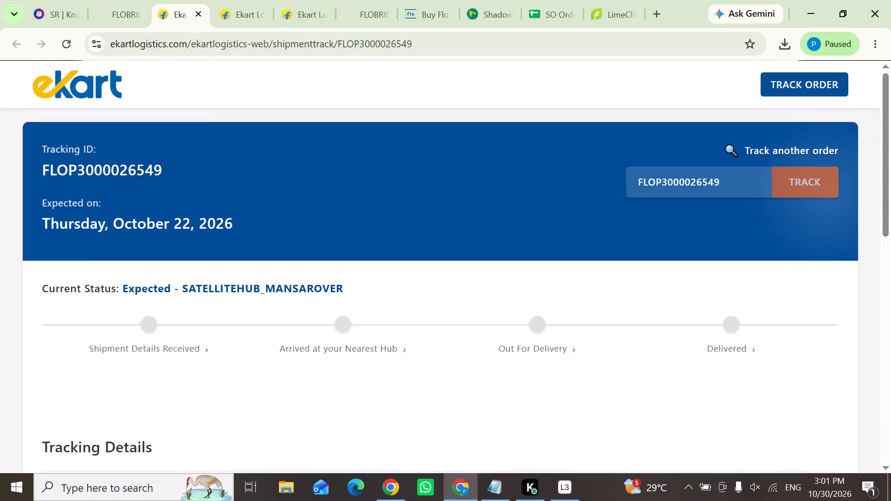
pyautogui.click(104, 2)
pyautogui.click(193, 295)
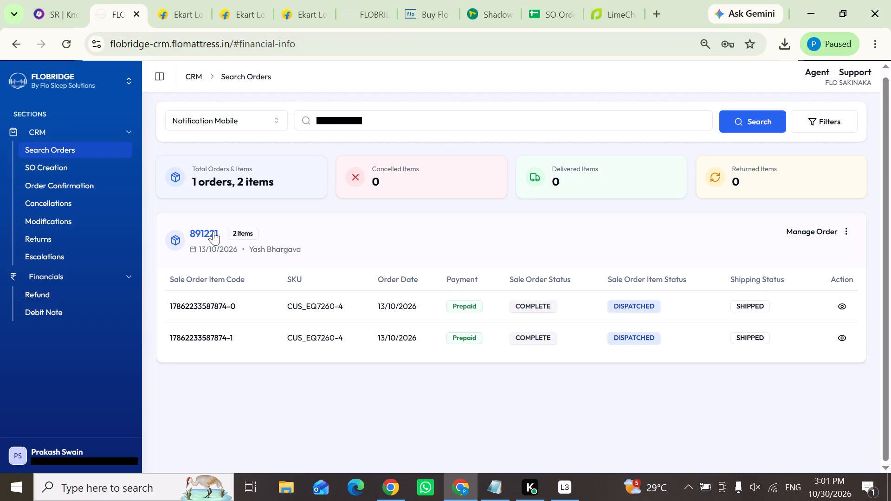
pyautogui.moveTo(226, 232); pyautogui.dragTo(186, 237)
pyautogui.hotkey('ctrl', 'c')
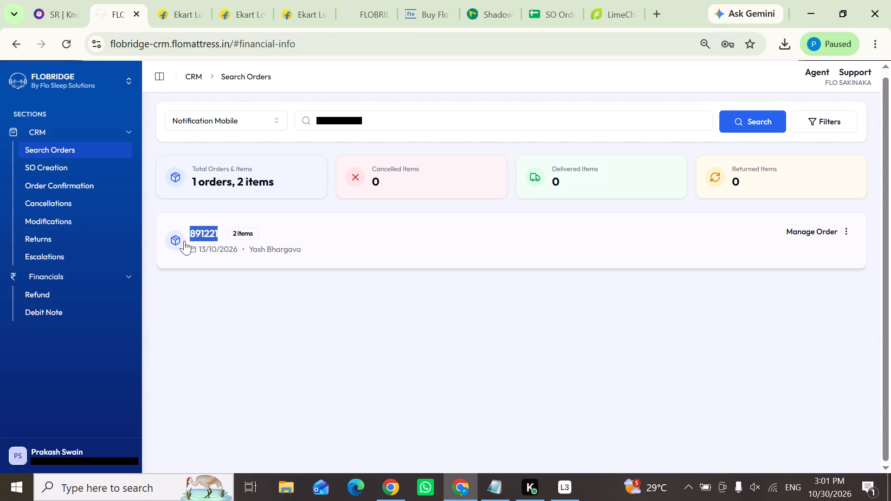
pyautogui.click(71, 6)
pyautogui.click(109, 346)
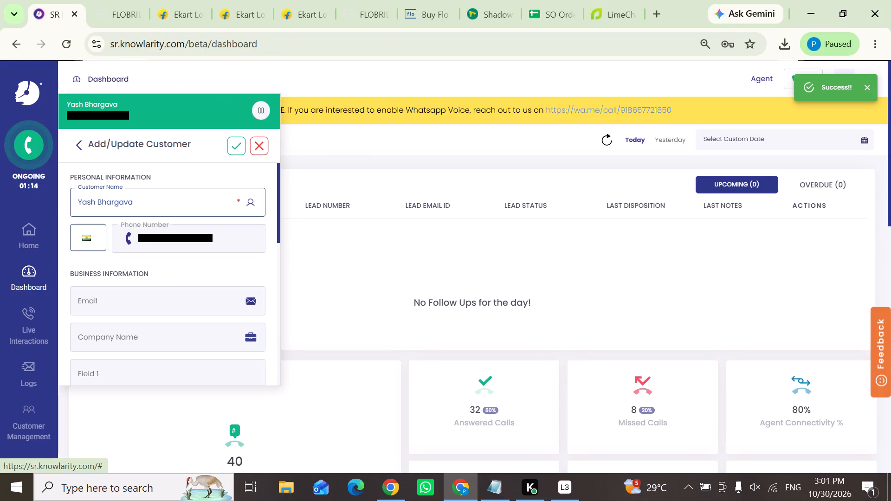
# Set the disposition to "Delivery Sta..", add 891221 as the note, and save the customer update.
pyautogui.scroll(-1, 144, 317)
pyautogui.click(142, 295)
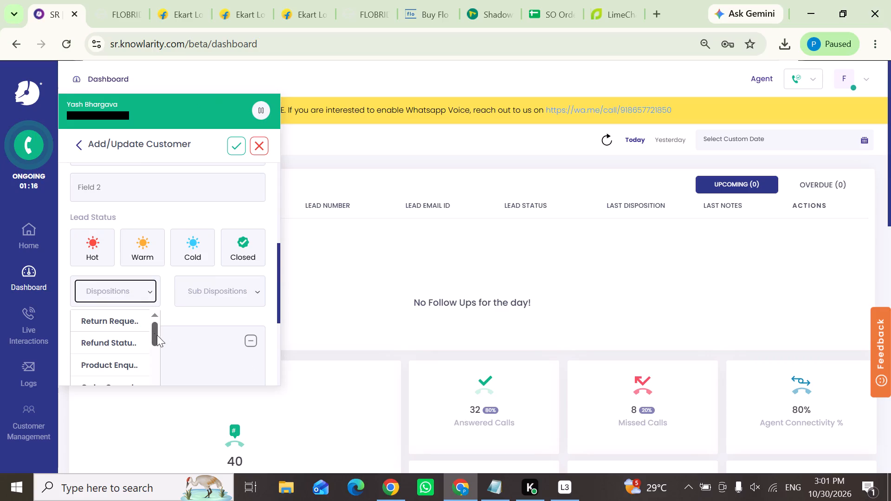
pyautogui.moveTo(153, 333); pyautogui.dragTo(153, 340)
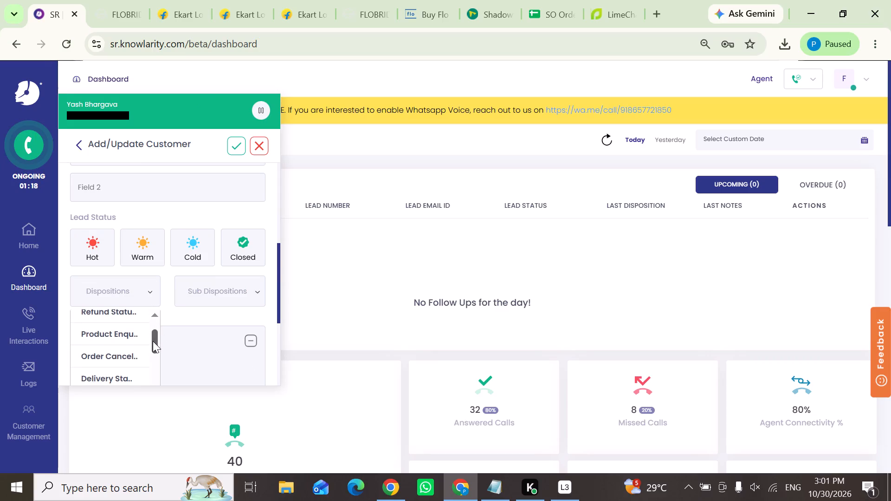
pyautogui.moveTo(156, 342); pyautogui.dragTo(155, 347)
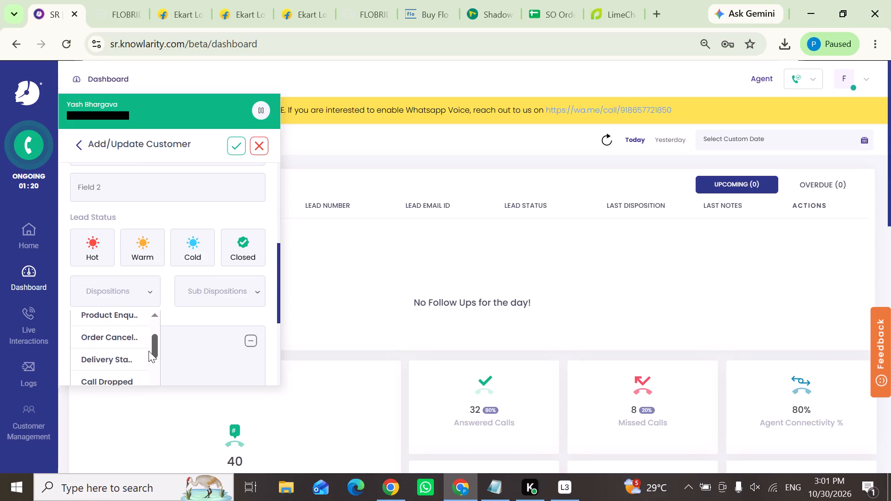
pyautogui.click(117, 362)
pyautogui.click(117, 368)
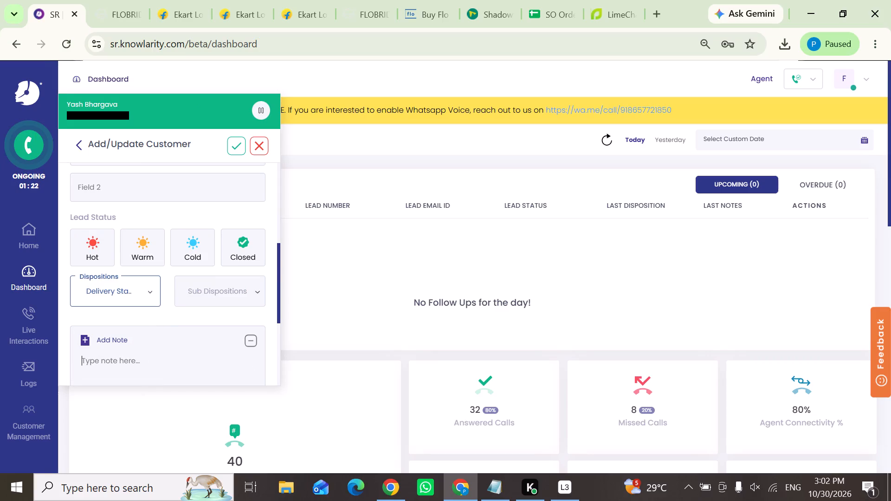
pyautogui.hotkey('ctrl', 'v')
pyautogui.click(237, 147)
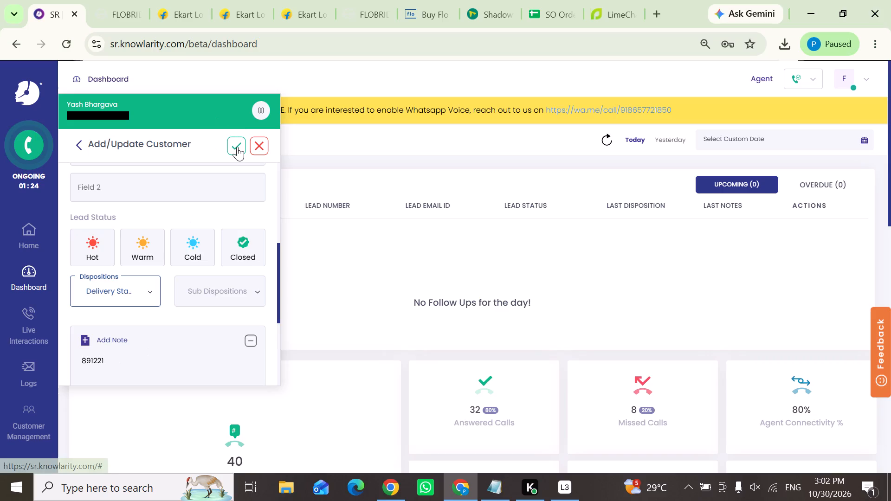
# Copy the new caller's phone number from Knowlarity and search Flobridge orders by Notification Mobile, without the number's prefix.
pyautogui.click(129, 2)
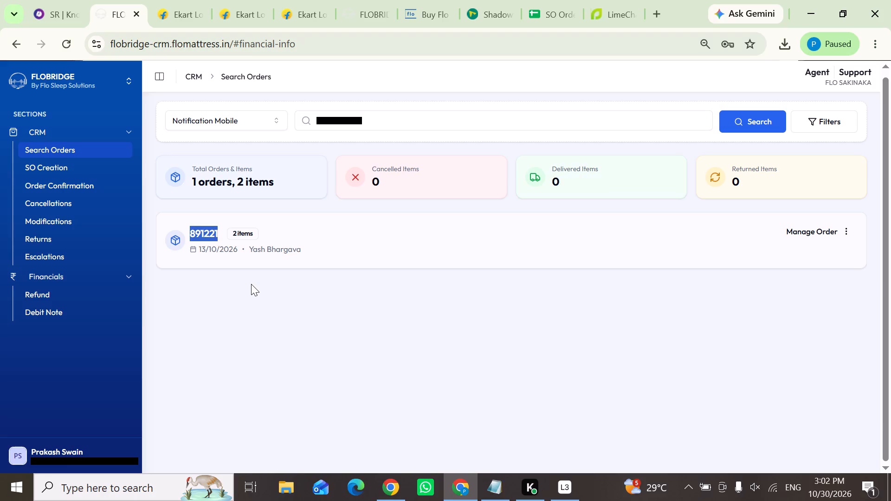
pyautogui.click(65, 0)
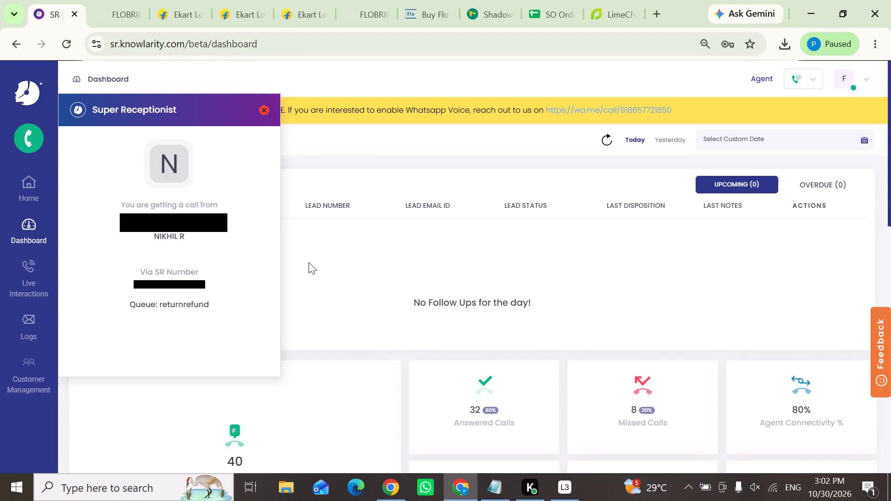
pyautogui.click(221, 217)
pyautogui.click(91, 5)
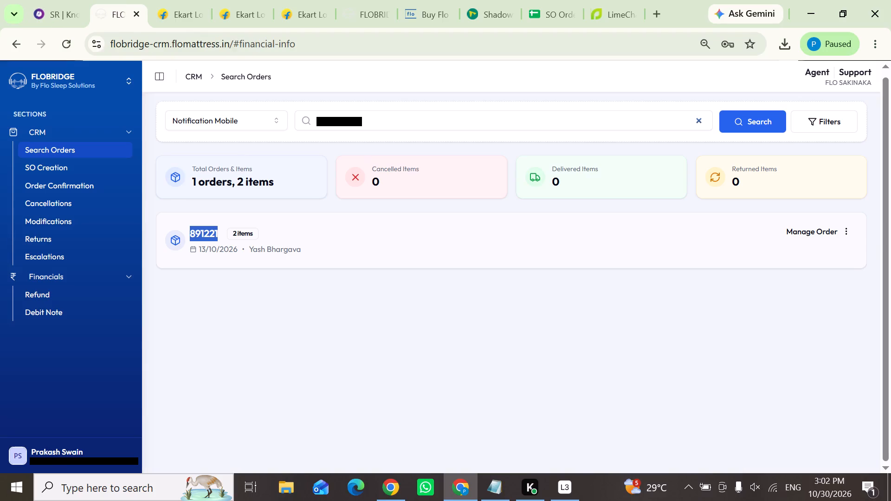
pyautogui.moveTo(361, 119); pyautogui.dragTo(287, 119)
pyautogui.hotkey('ctrl', 'v')
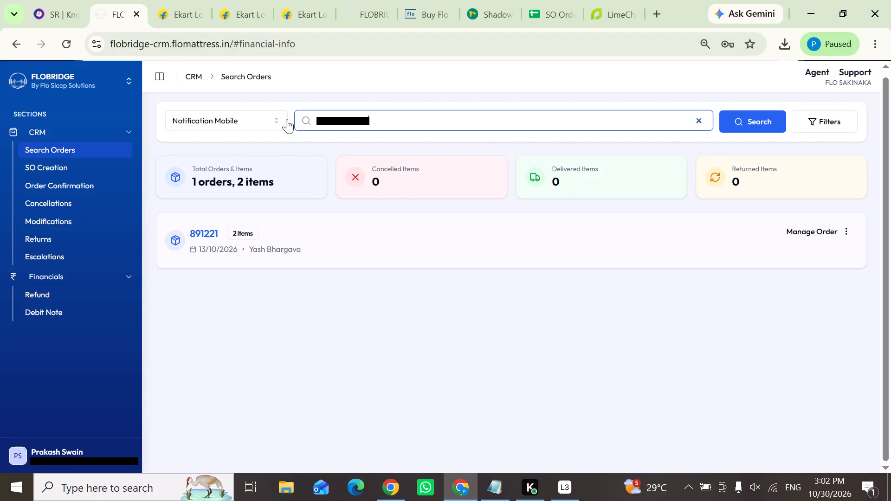
pyautogui.moveTo(329, 120); pyautogui.dragTo(300, 121)
pyautogui.press('BackSpace')
pyautogui.click(745, 125)
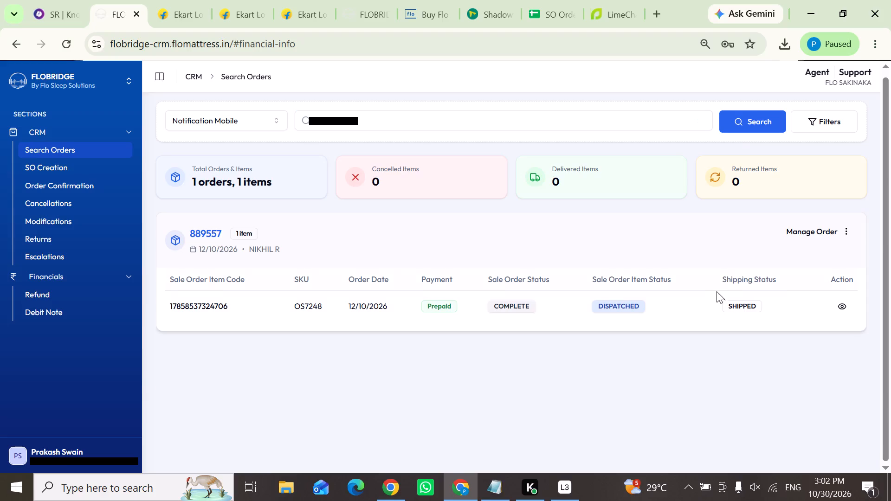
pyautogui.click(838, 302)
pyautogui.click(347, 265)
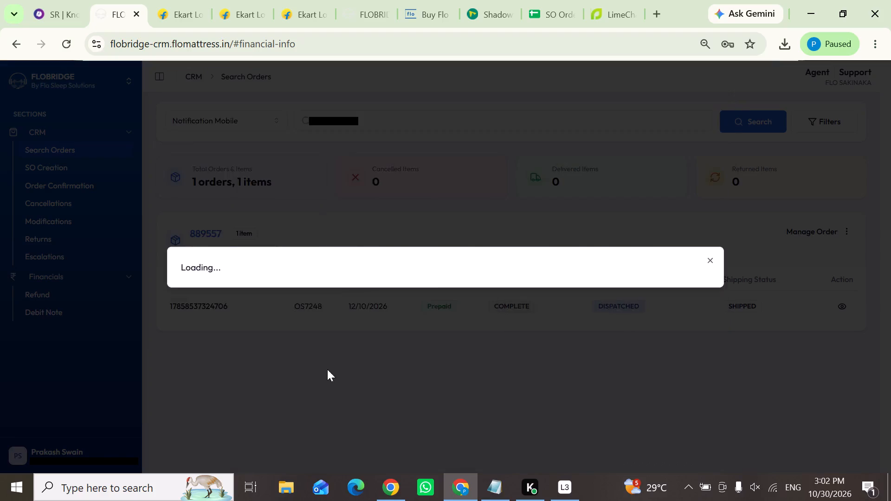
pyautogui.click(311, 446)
pyautogui.moveTo(228, 233); pyautogui.dragTo(189, 235)
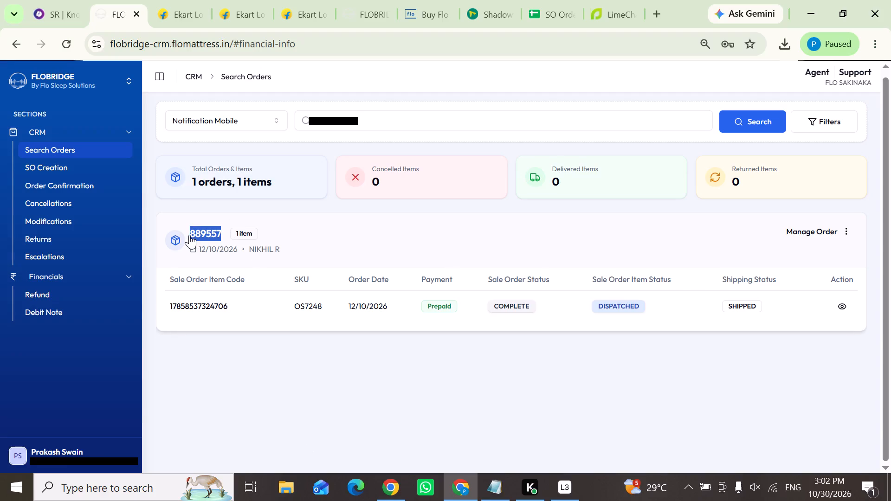
pyautogui.moveTo(189, 235); pyautogui.dragTo(187, 235)
pyautogui.hotkey('ctrl', 'c')
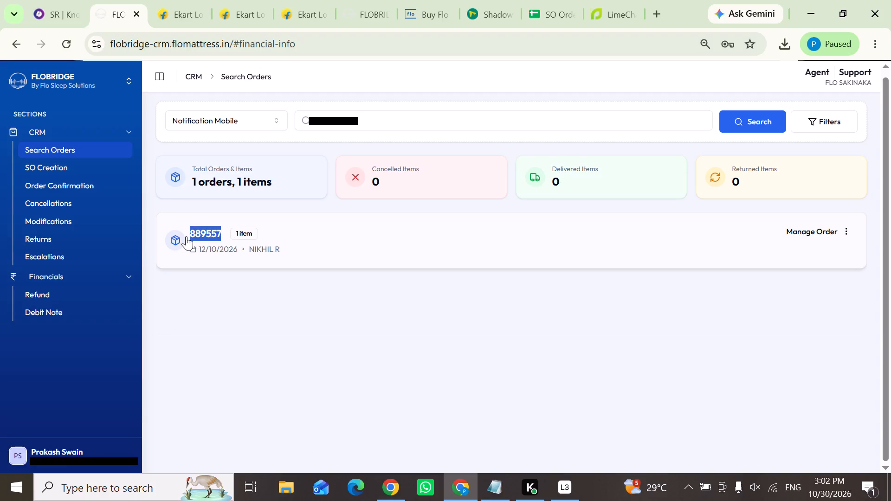
pyautogui.click(75, 0)
pyautogui.click(114, 343)
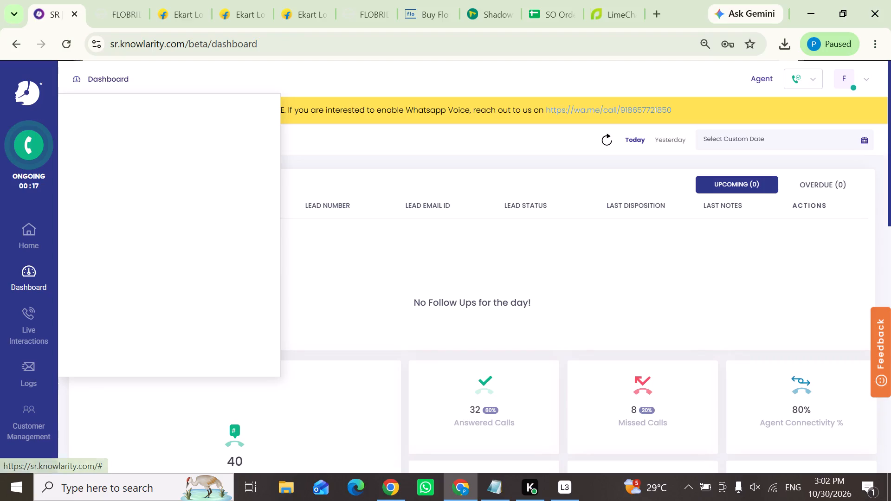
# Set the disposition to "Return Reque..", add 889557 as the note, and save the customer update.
pyautogui.scroll(-1, 140, 288)
pyautogui.click(133, 295)
pyautogui.click(126, 324)
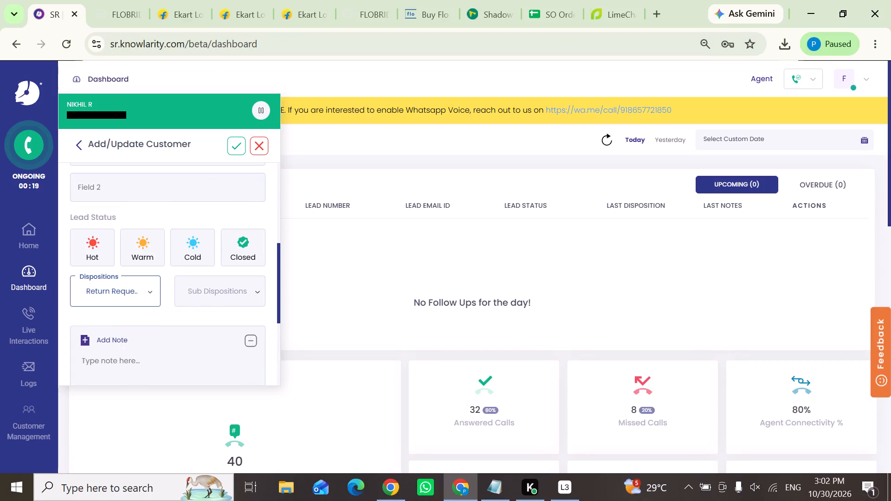
pyautogui.click(126, 360)
pyautogui.hotkey('ctrl', 'v')
pyautogui.click(239, 148)
pyautogui.click(131, 16)
pyautogui.click(589, 257)
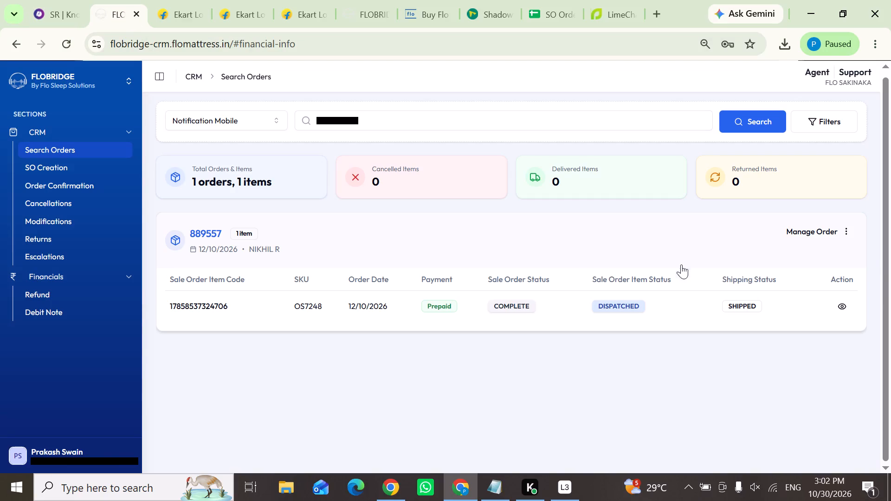
pyautogui.click(822, 231)
pyautogui.click(804, 323)
pyautogui.click(542, 261)
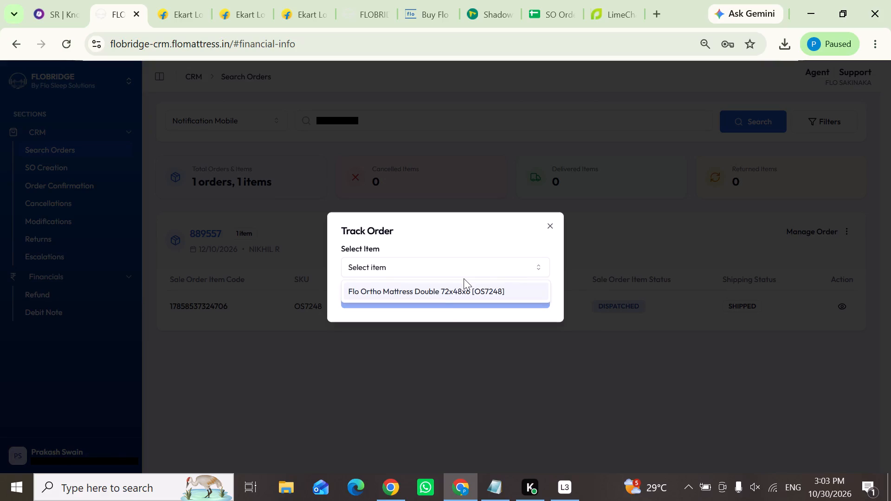
pyautogui.click(441, 292)
pyautogui.click(436, 294)
# Close the leftover Ekart tracking pages of the previous caller's order.
pyautogui.click(226, 14)
pyautogui.click(236, 18)
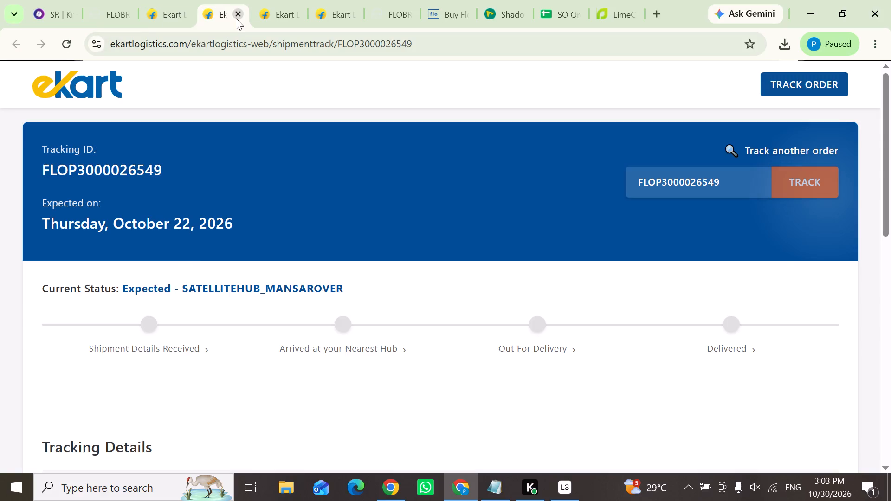
pyautogui.click(238, 16)
pyautogui.click(239, 14)
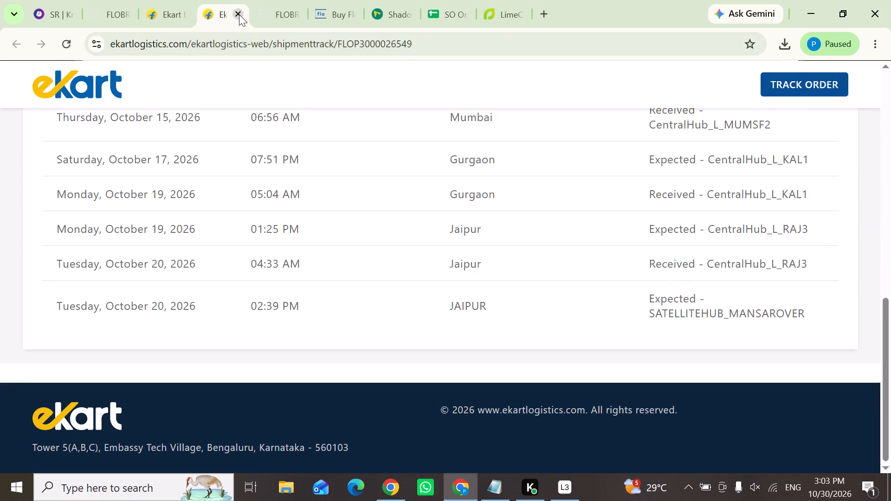
pyautogui.click(183, 13)
pyautogui.scroll(-4, 403, 261)
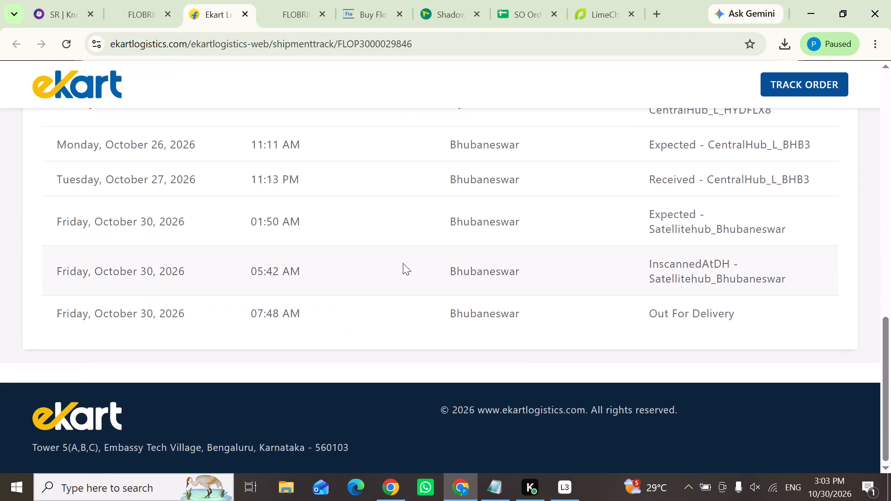
pyautogui.moveTo(890, 406); pyautogui.dragTo(885, 367)
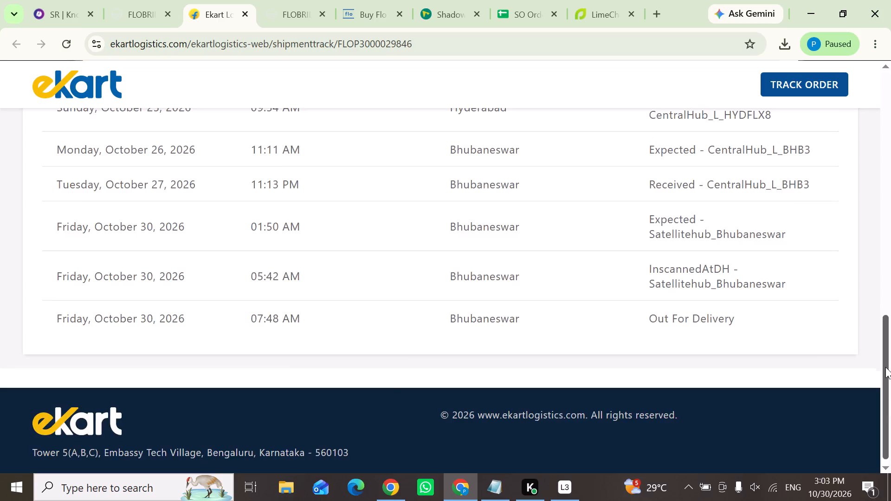
pyautogui.moveTo(885, 367); pyautogui.dragTo(885, 385)
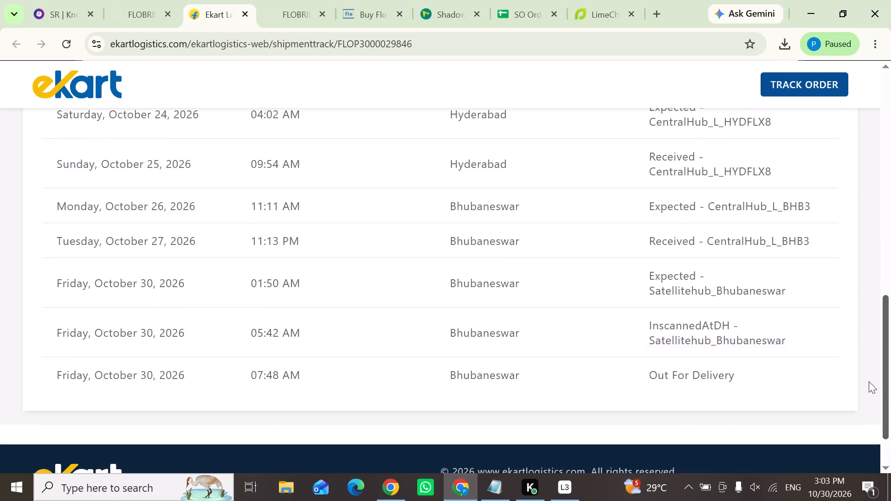
pyautogui.click(135, 0)
pyautogui.click(766, 290)
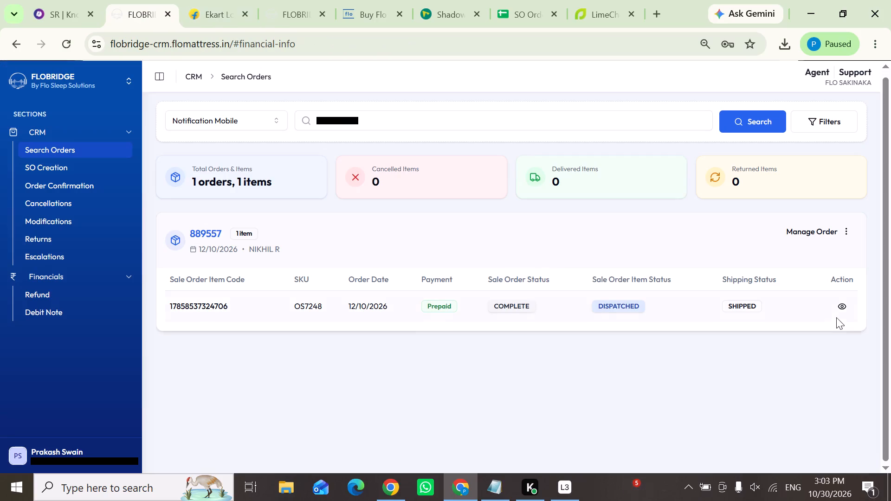
pyautogui.click(837, 315)
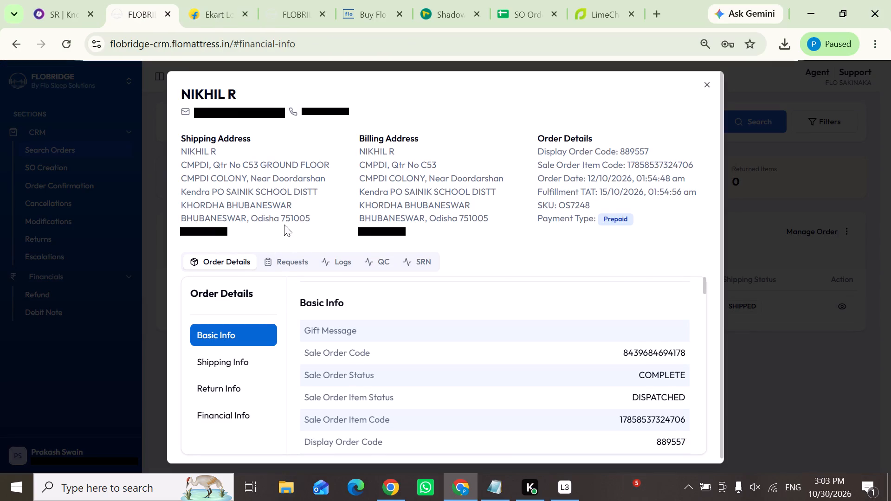
pyautogui.click(890, 354)
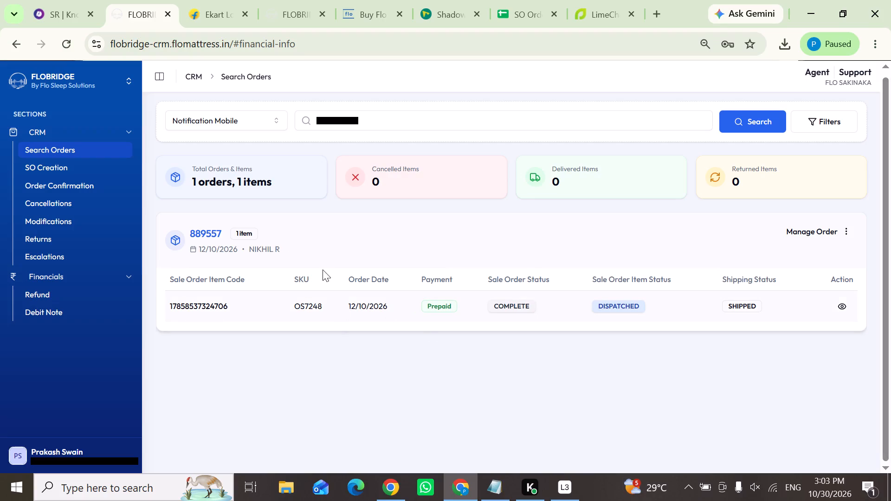
pyautogui.click(224, 5)
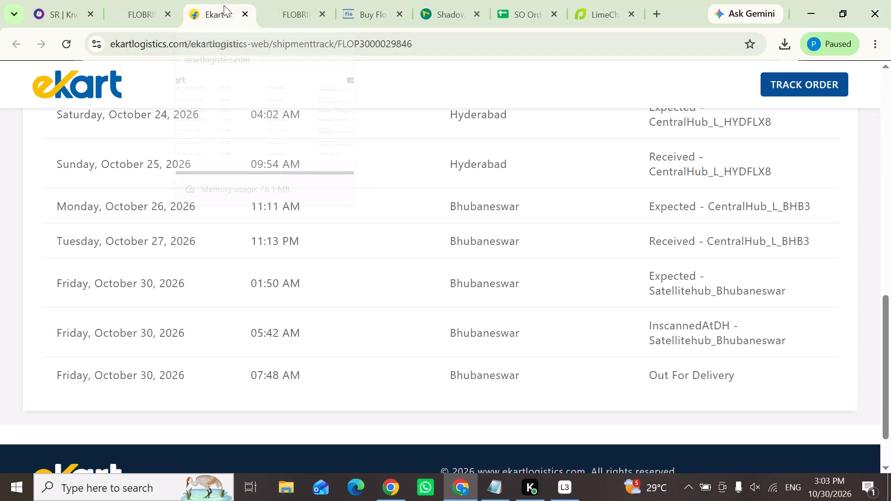
pyautogui.click(147, 0)
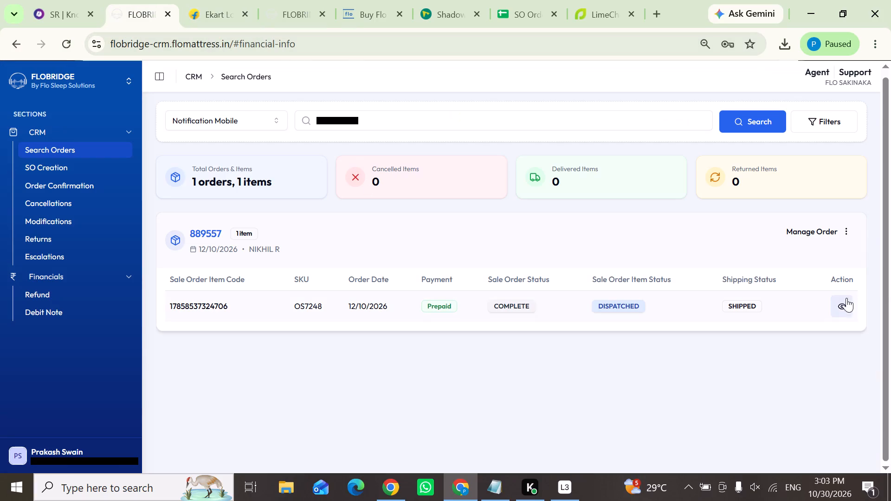
pyautogui.click(224, 0)
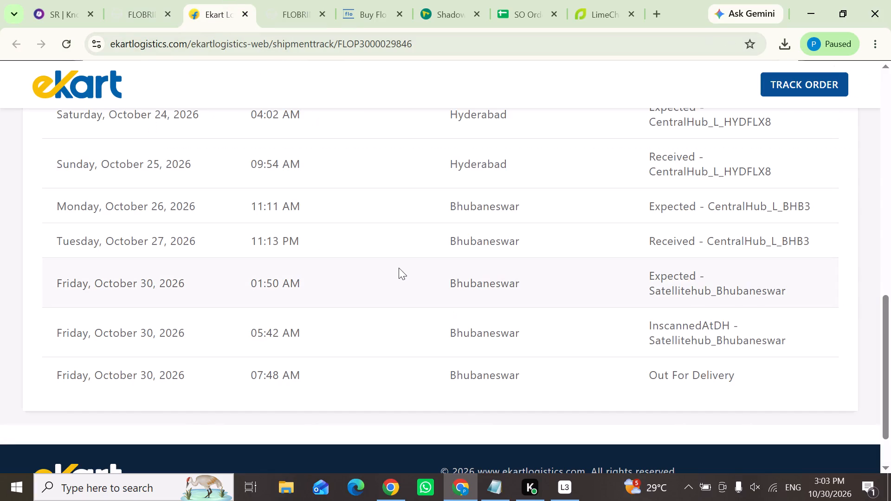
pyautogui.scroll(2, 398, 266)
pyautogui.scroll(-1, 397, 262)
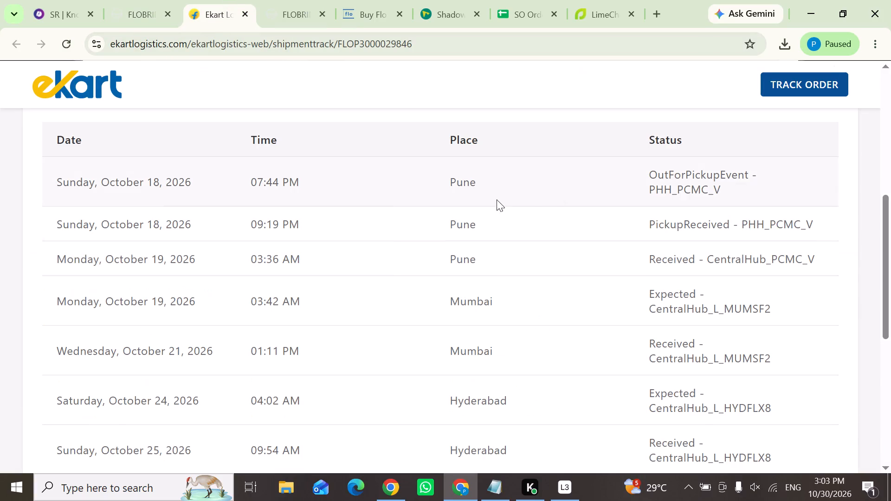
pyautogui.moveTo(890, 218); pyautogui.dragTo(890, 260)
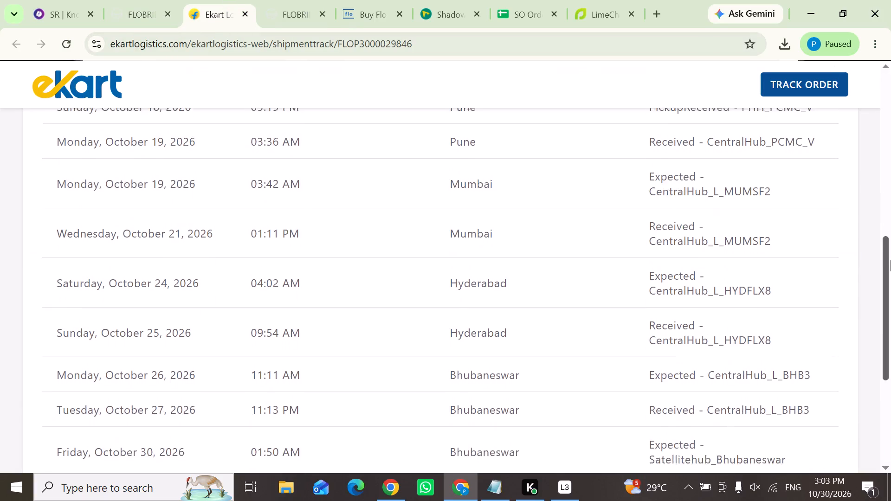
pyautogui.moveTo(890, 260); pyautogui.dragTo(890, 308)
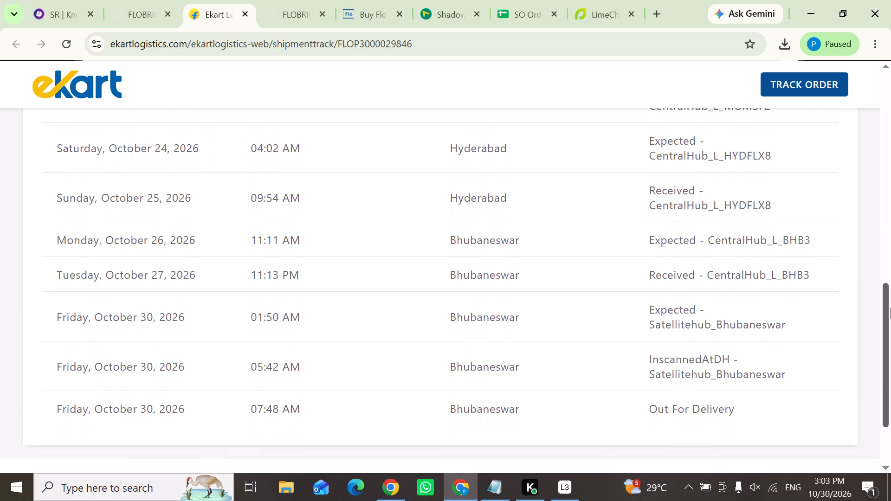
pyautogui.moveTo(890, 308); pyautogui.dragTo(889, 290)
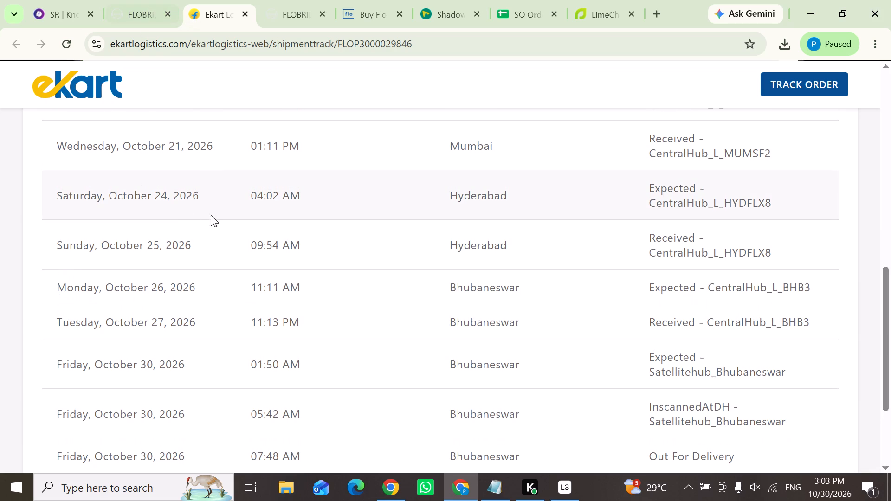
pyautogui.scroll(1, 351, 255)
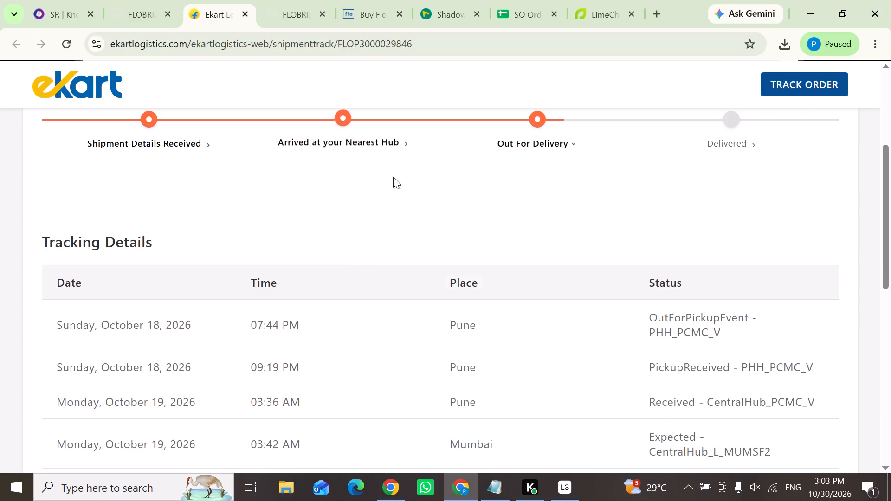
pyautogui.scroll(1, 510, 194)
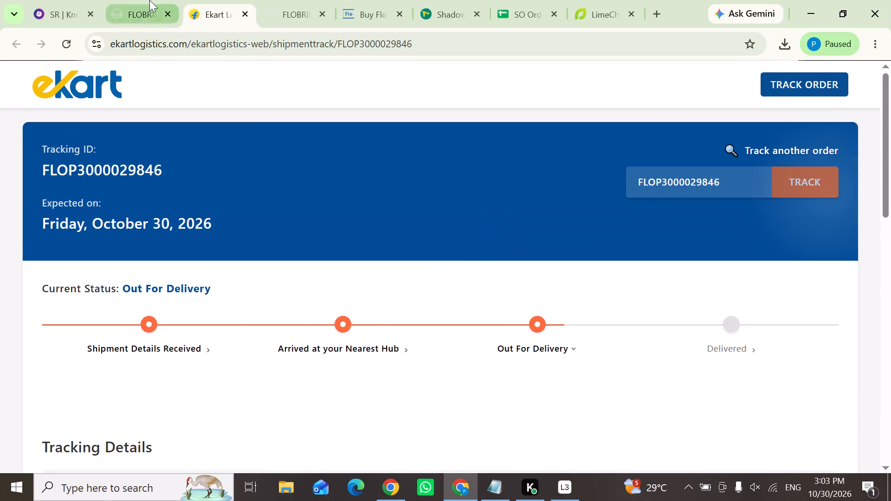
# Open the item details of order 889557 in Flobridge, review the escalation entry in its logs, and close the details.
pyautogui.click(149, 0)
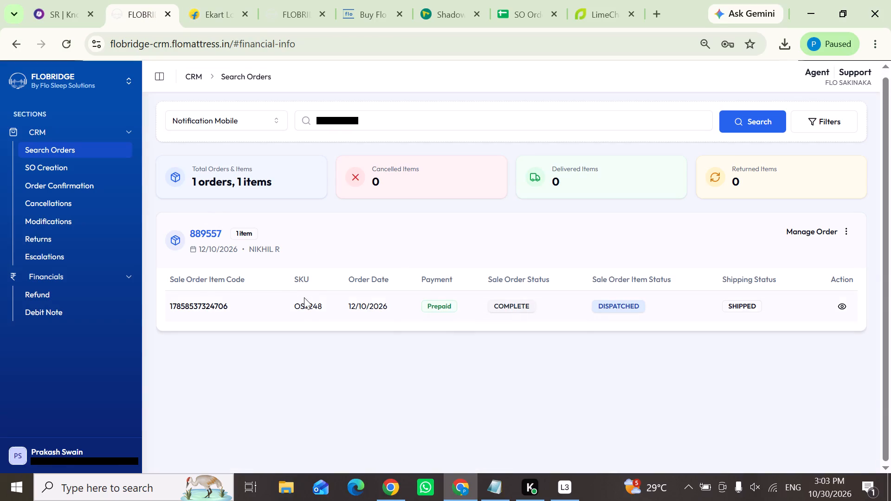
pyautogui.moveTo(333, 305); pyautogui.dragTo(273, 314)
pyautogui.click(275, 329)
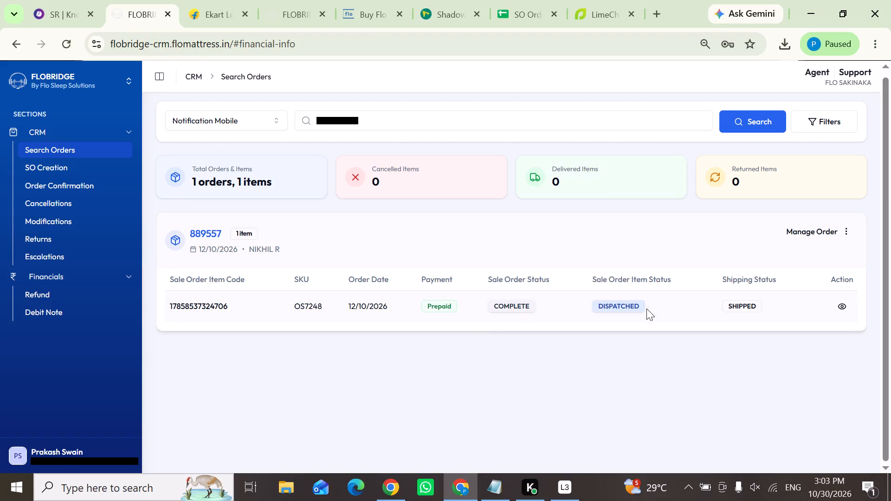
pyautogui.click(848, 306)
pyautogui.click(332, 258)
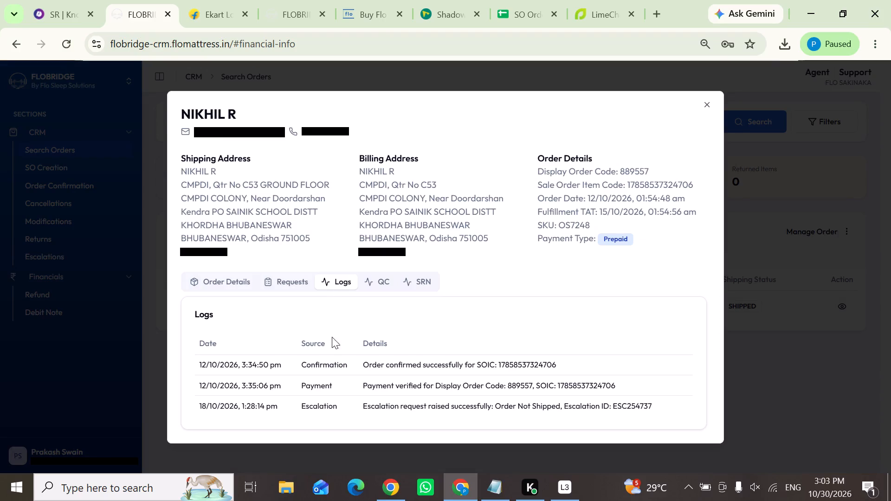
pyautogui.moveTo(303, 409); pyautogui.dragTo(697, 404)
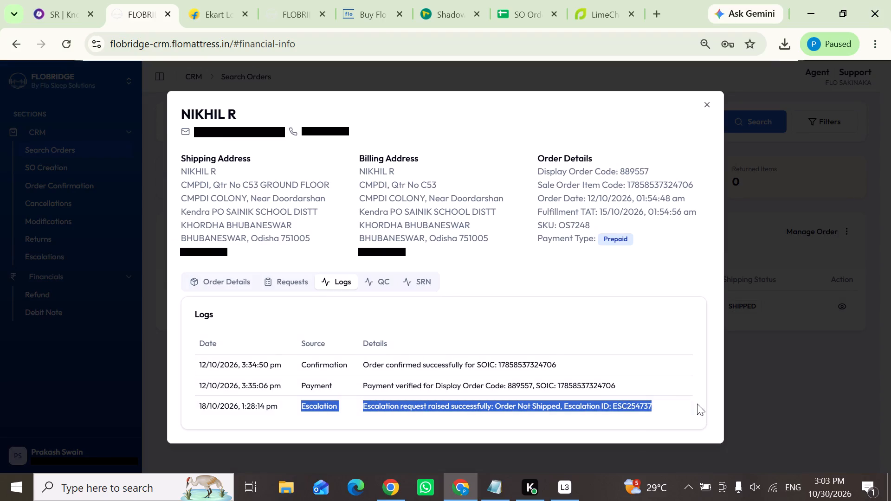
pyautogui.moveTo(697, 404); pyautogui.dragTo(284, 399)
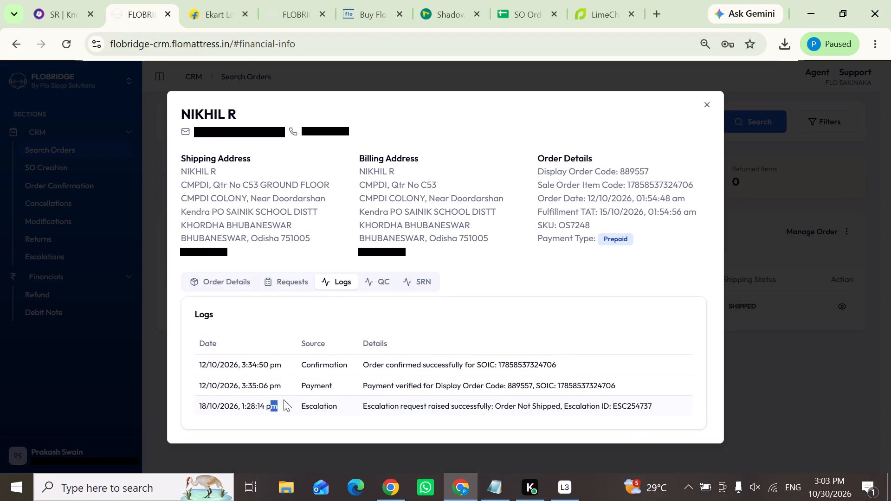
pyautogui.moveTo(284, 399); pyautogui.dragTo(407, 412)
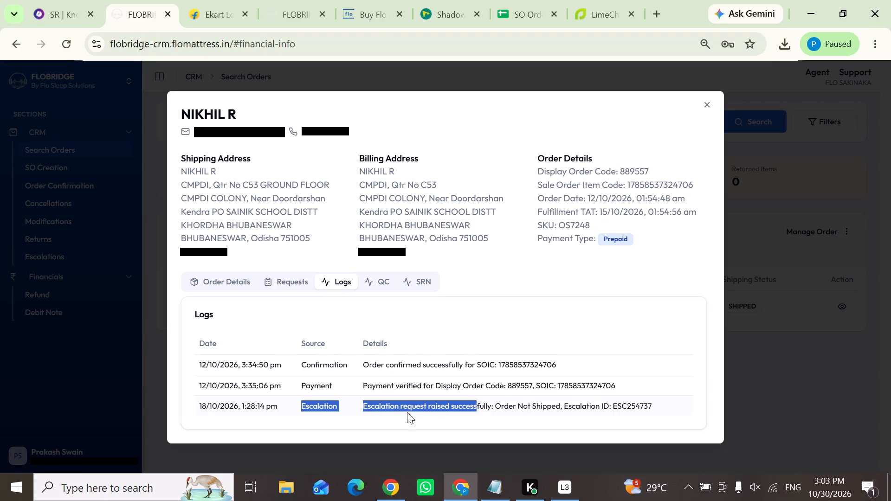
pyautogui.moveTo(407, 412); pyautogui.dragTo(345, 412)
pyautogui.click(131, 384)
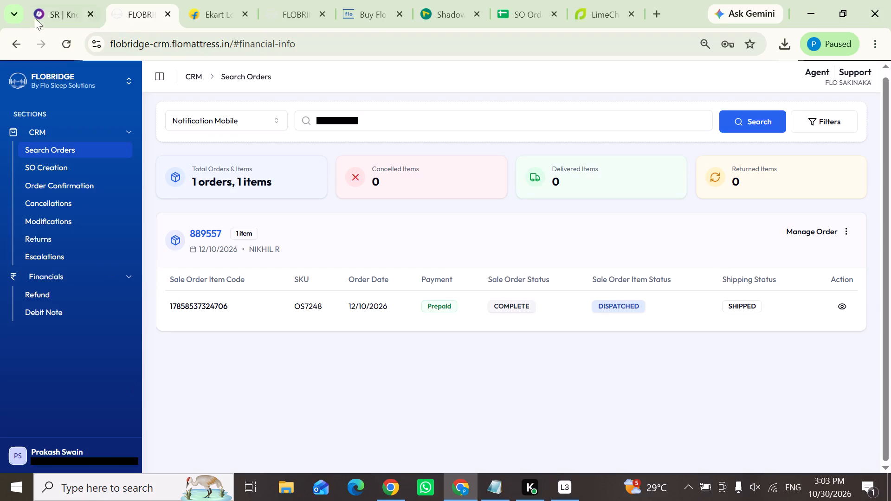
pyautogui.click(35, 17)
pyautogui.click(243, 16)
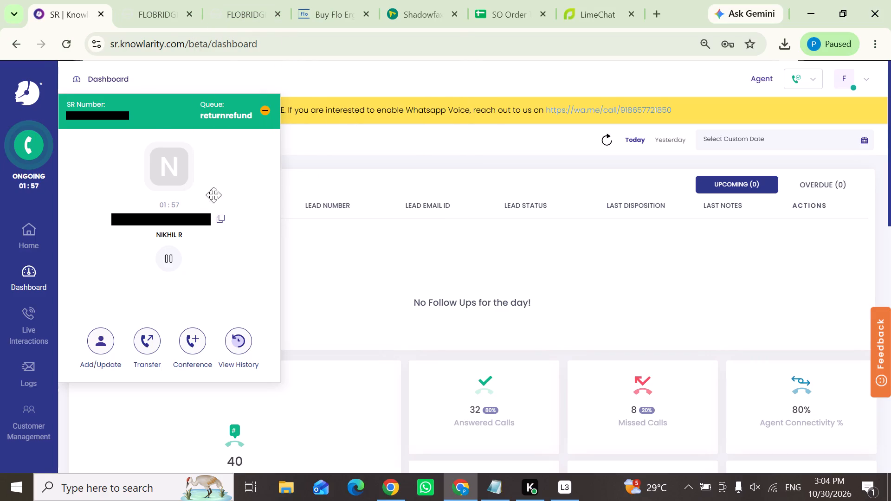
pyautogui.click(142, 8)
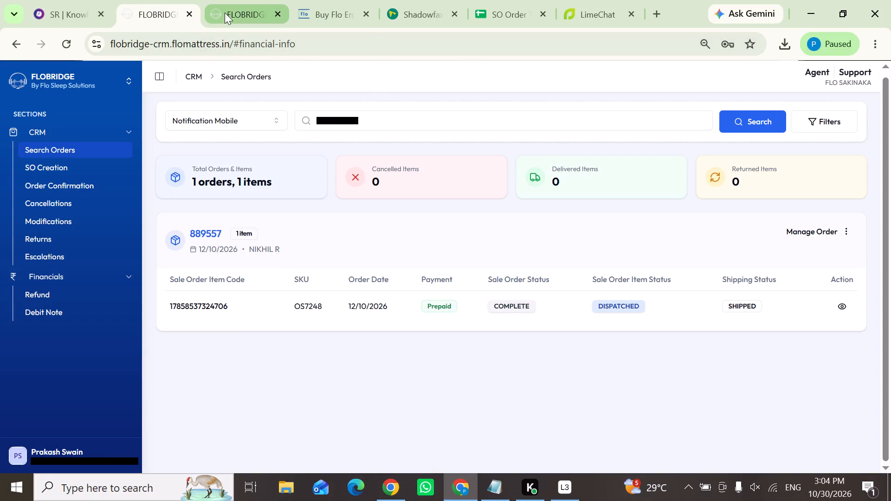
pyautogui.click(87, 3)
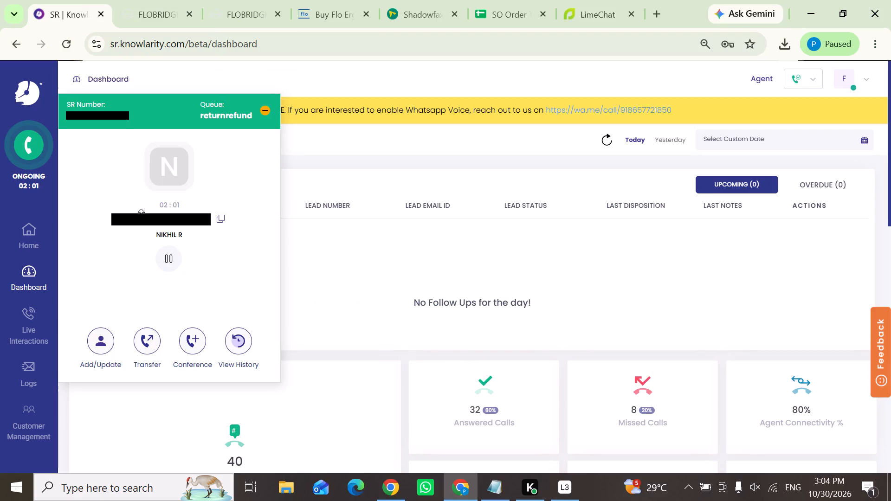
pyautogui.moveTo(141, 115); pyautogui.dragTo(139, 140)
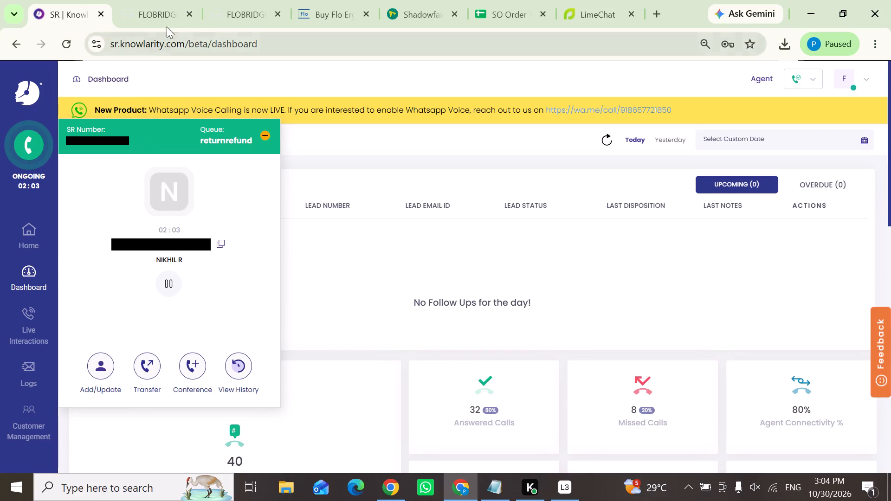
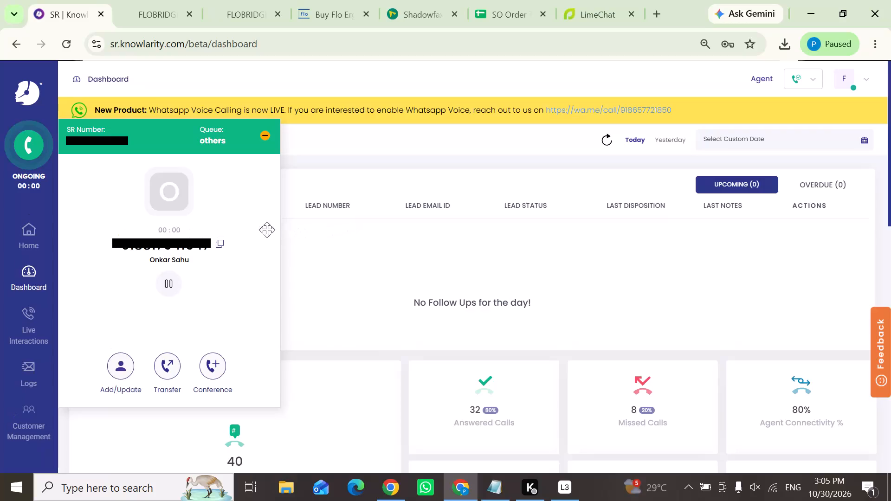
# Copy the caller's number from the Knowlarity call window and search Flobridge orders by Notification Mobile, without the country code.
pyautogui.click(220, 243)
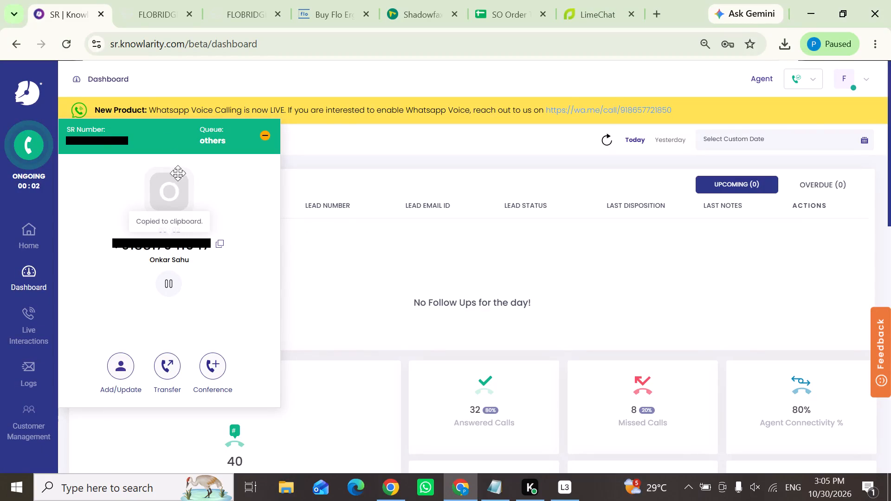
pyautogui.click(138, 0)
pyautogui.moveTo(442, 114); pyautogui.dragTo(291, 118)
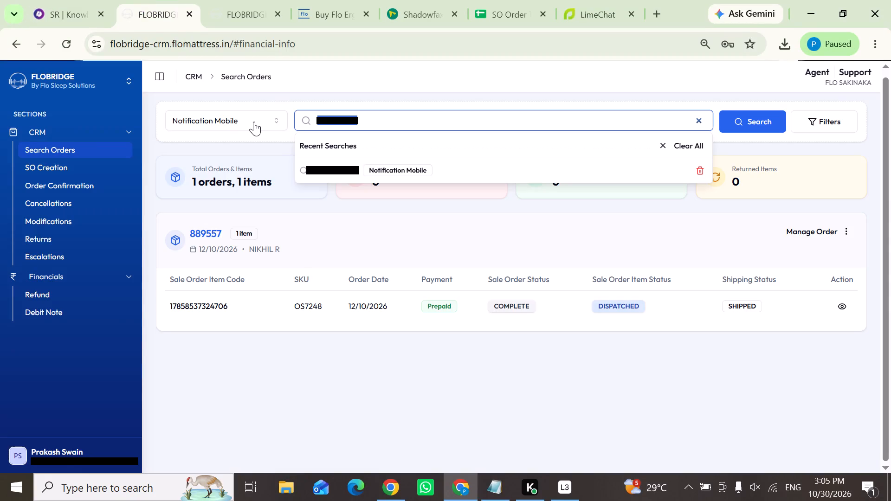
pyautogui.hotkey('ctrl', 'v')
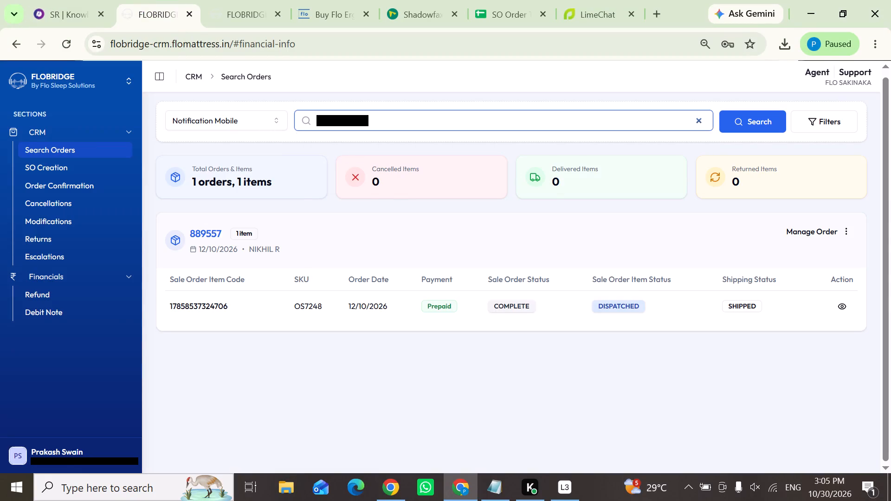
pyautogui.moveTo(327, 119); pyautogui.dragTo(306, 121)
pyautogui.press('BackSpace')
pyautogui.press('Right')
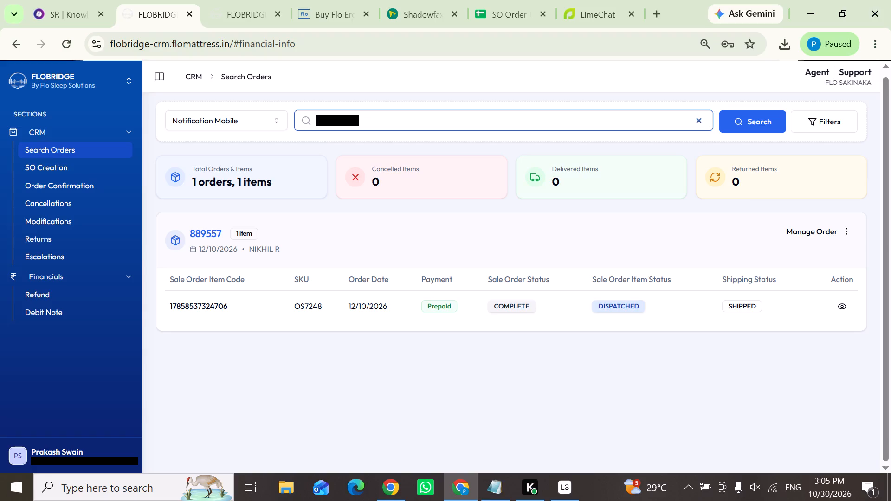
pyautogui.press('BackSpace')
pyautogui.click(743, 123)
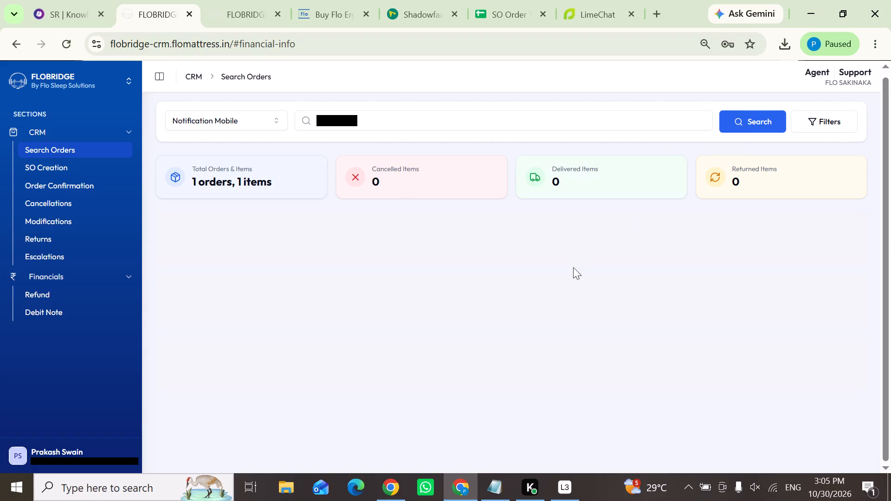
pyautogui.click(846, 308)
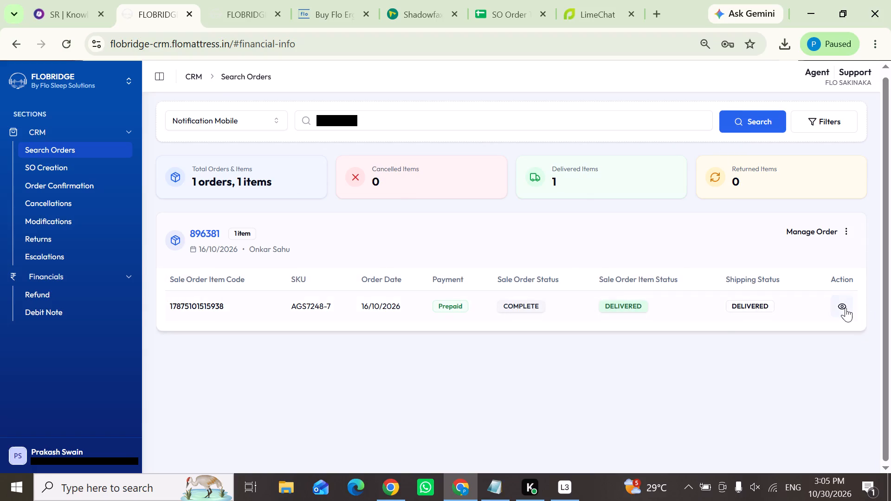
pyautogui.click(341, 254)
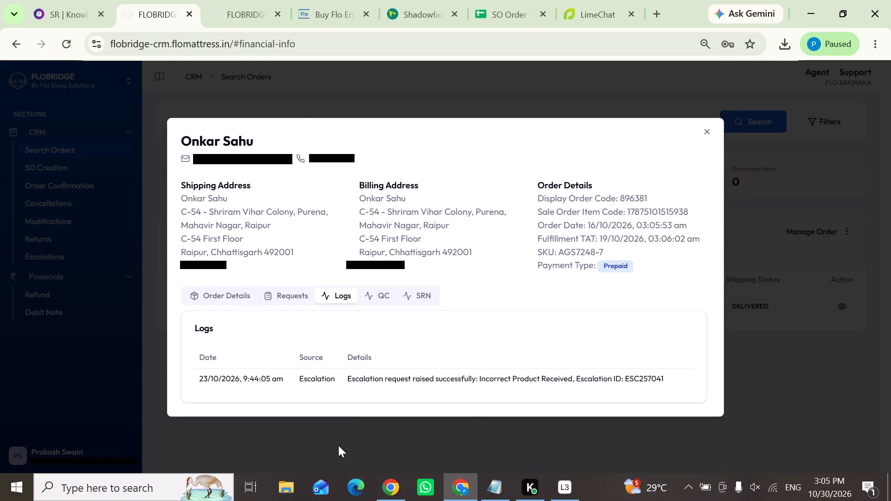
pyautogui.click(771, 377)
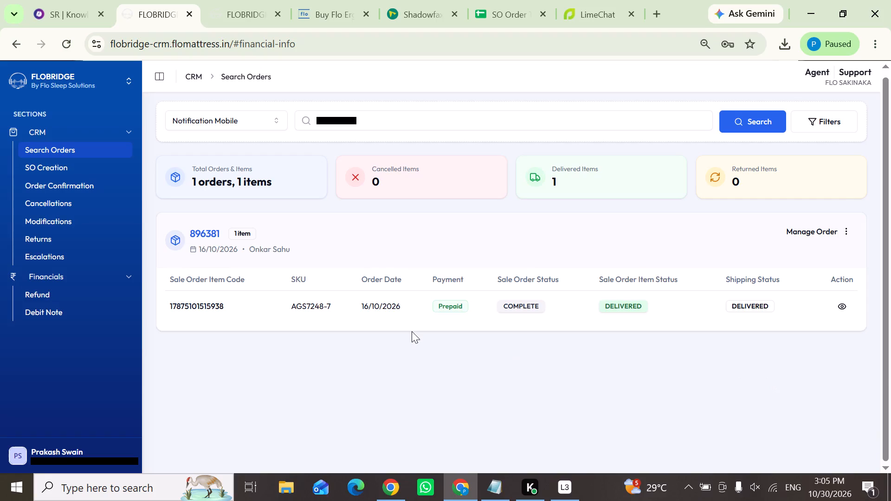
pyautogui.moveTo(222, 231); pyautogui.dragTo(181, 232)
pyautogui.hotkey('ctrl', 'c')
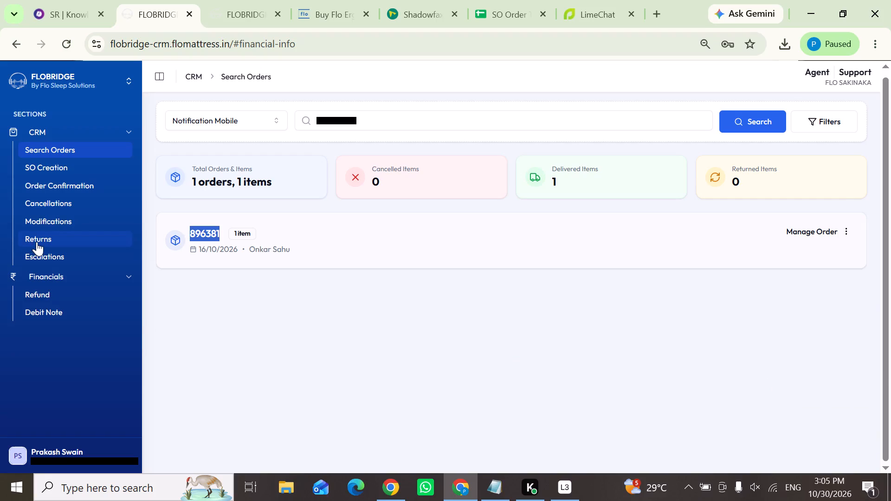
pyautogui.click(31, 0)
pyautogui.click(115, 366)
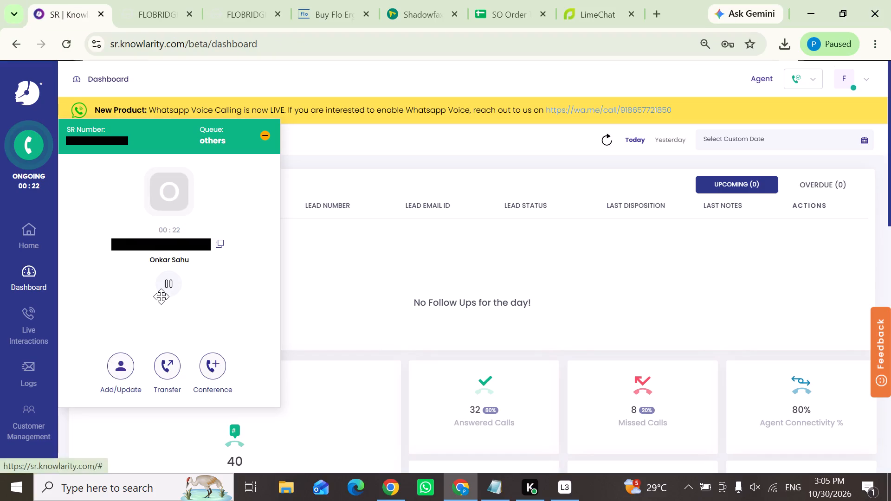
pyautogui.scroll(-1, 161, 295)
pyautogui.click(143, 308)
pyautogui.click(121, 352)
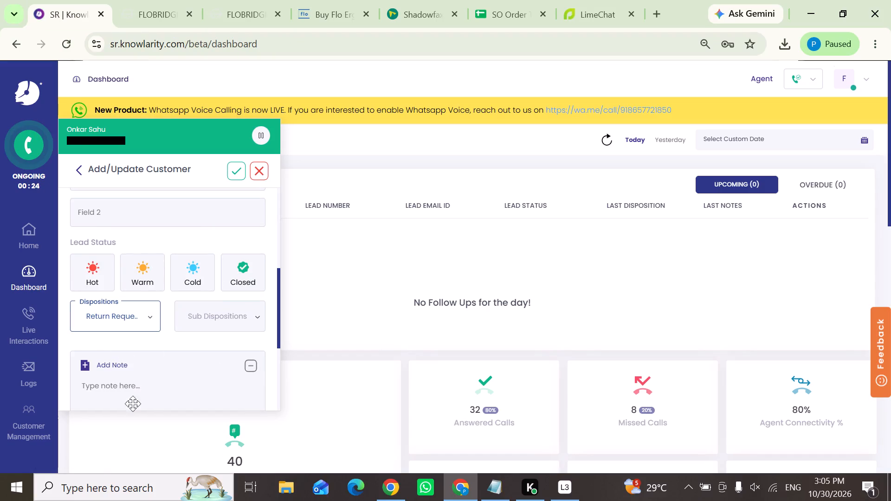
pyautogui.click(128, 396)
pyautogui.hotkey('ctrl', 'v')
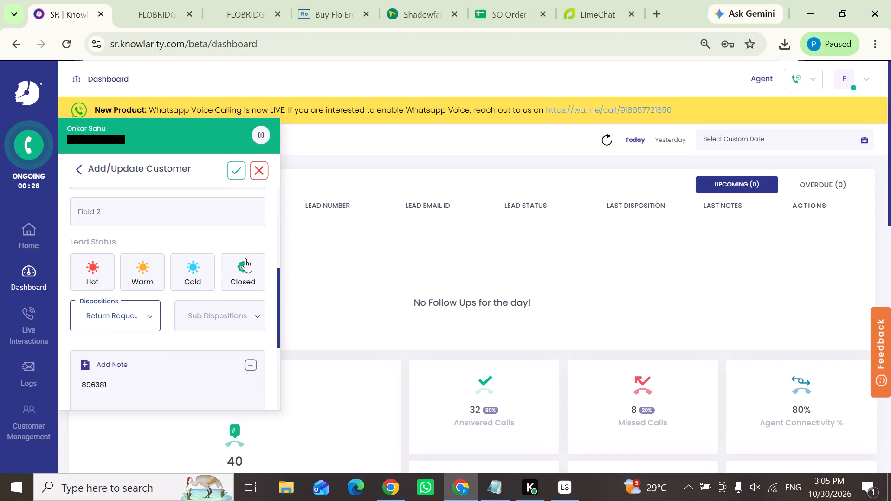
pyautogui.click(232, 169)
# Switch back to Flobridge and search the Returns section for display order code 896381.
pyautogui.click(142, 10)
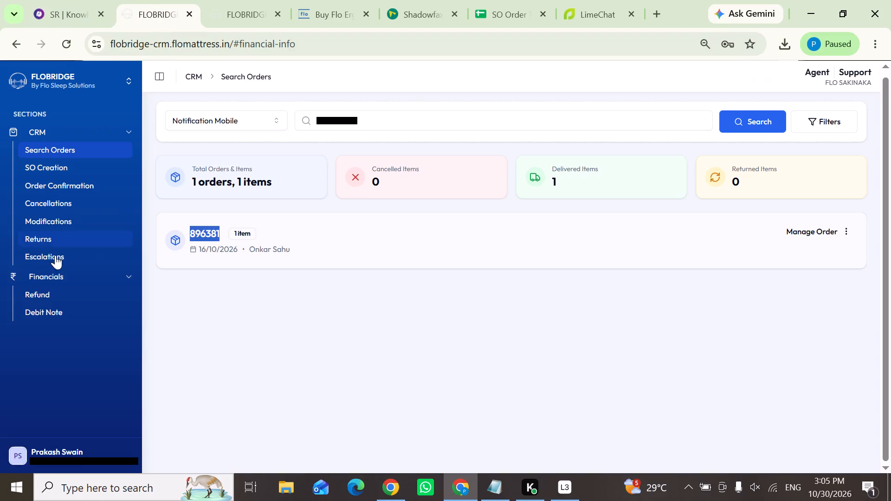
pyautogui.click(39, 243)
pyautogui.click(336, 239)
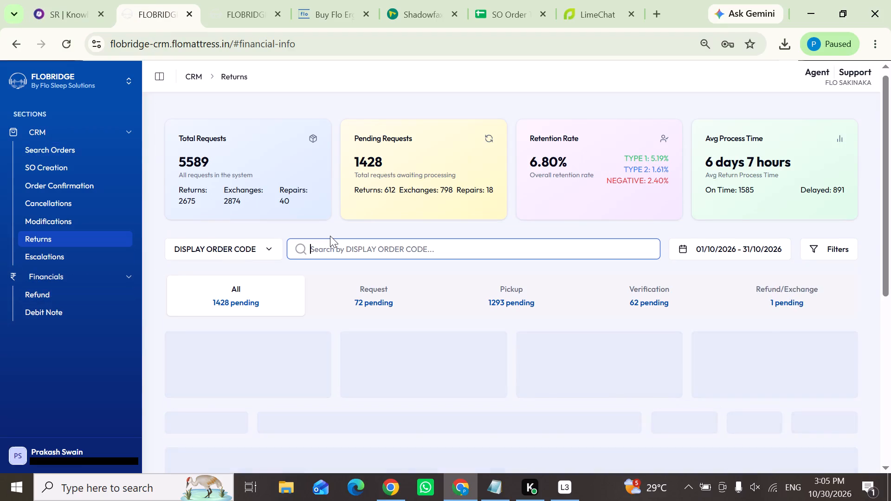
pyautogui.hotkey('ctrl', 'v')
pyautogui.press('Return')
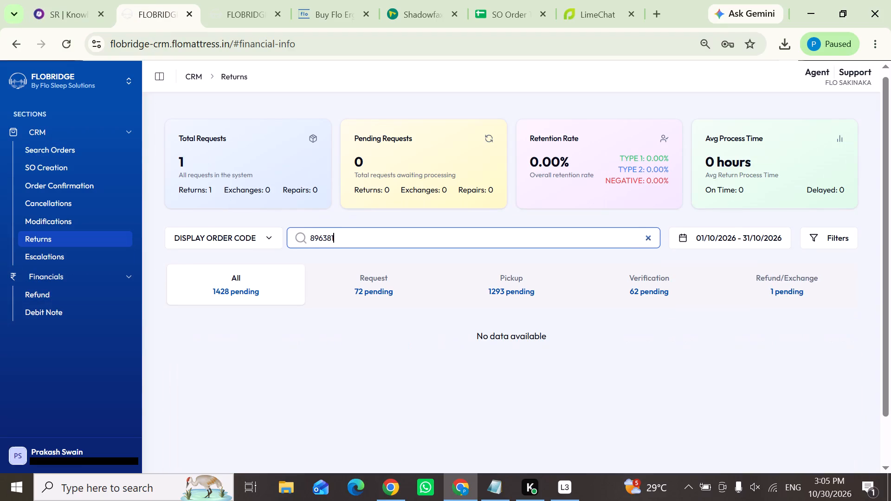
pyautogui.click(836, 353)
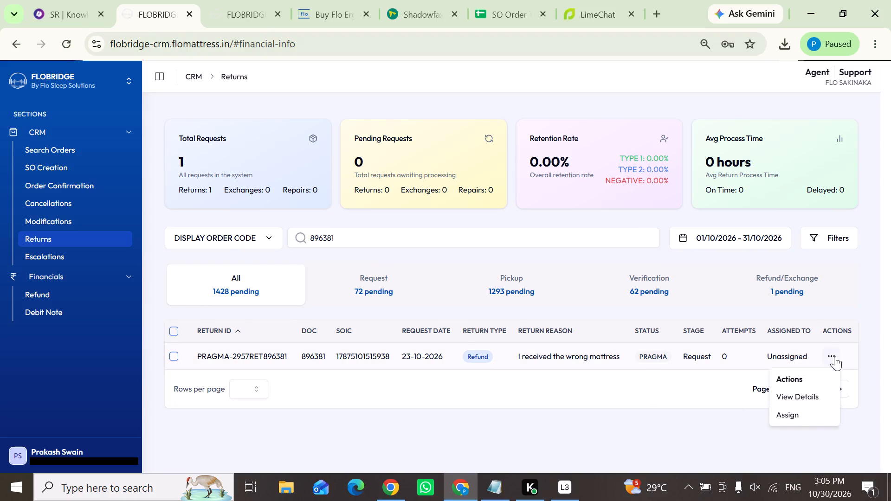
pyautogui.click(811, 391)
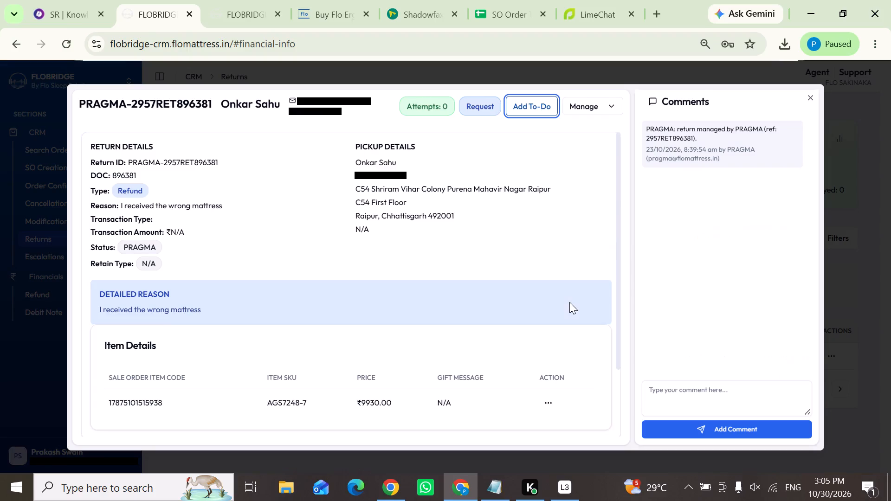
pyautogui.scroll(-3, 569, 302)
pyautogui.scroll(-1, 510, 356)
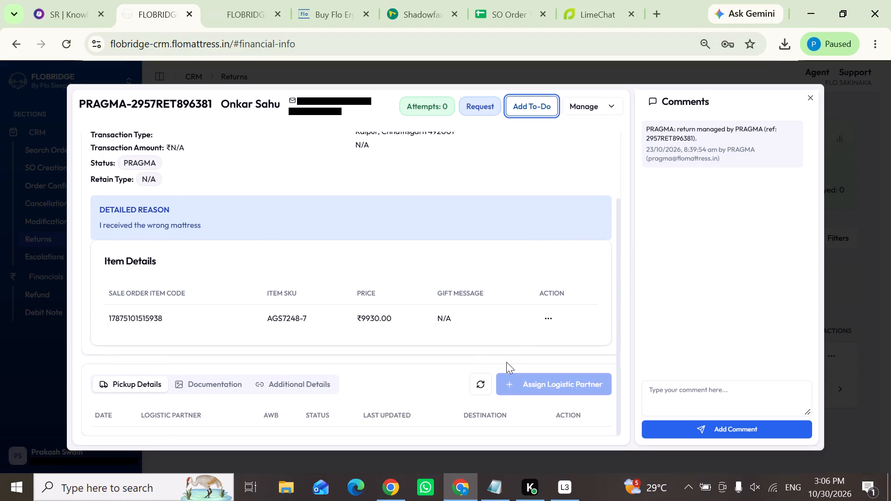
pyautogui.scroll(2, 504, 358)
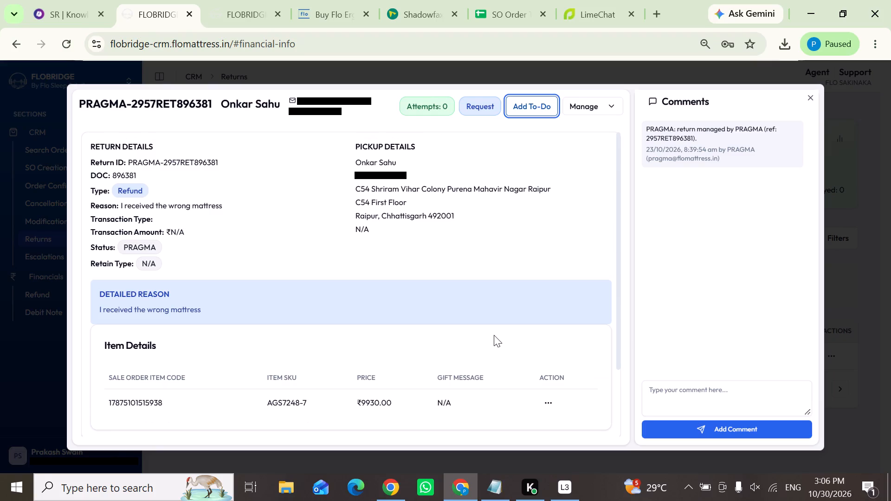
pyautogui.click(48, 412)
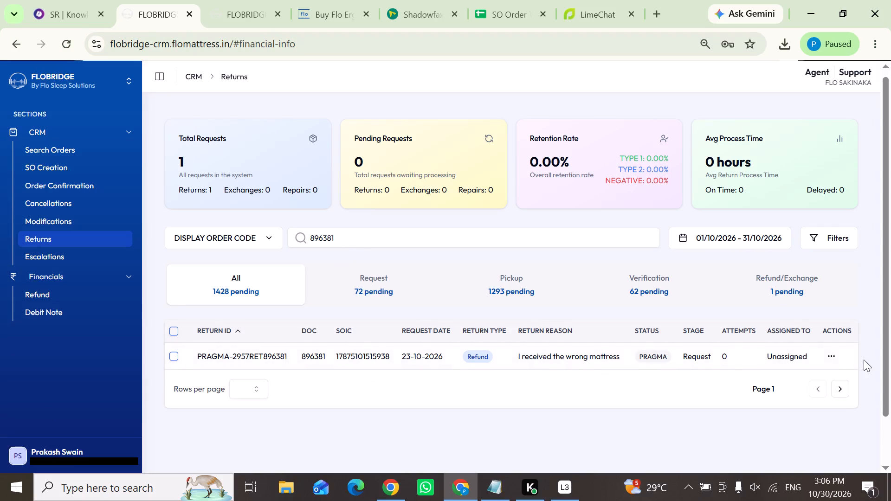
pyautogui.click(838, 358)
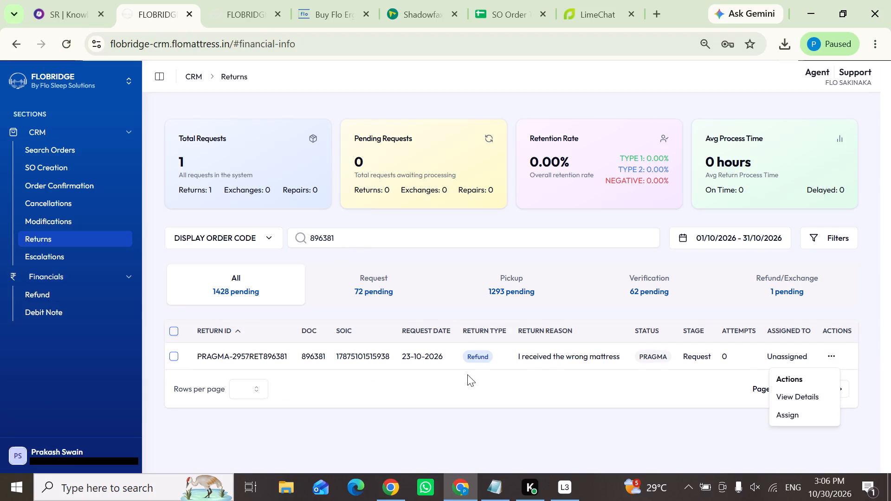
pyautogui.moveTo(357, 234); pyautogui.dragTo(277, 233)
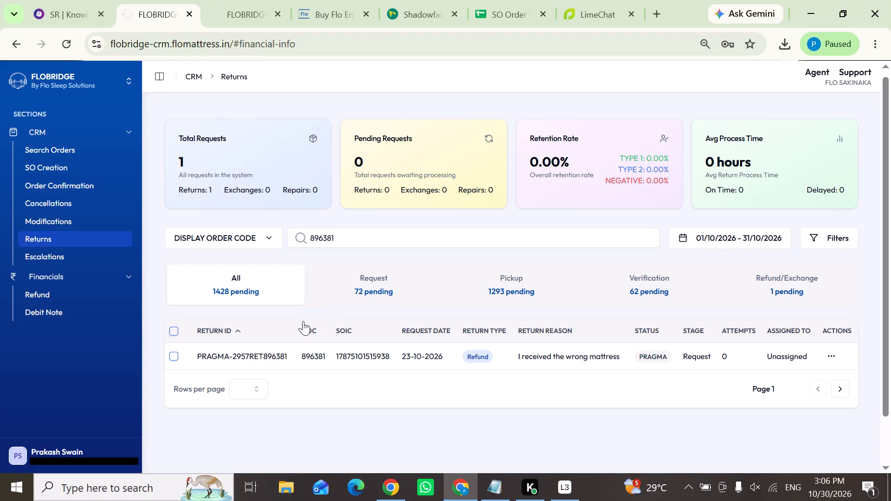
pyautogui.moveTo(345, 238); pyautogui.dragTo(291, 239)
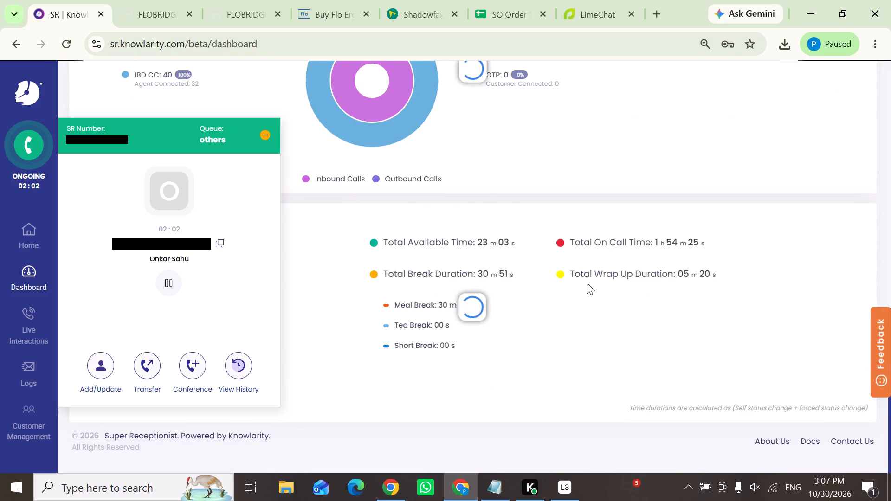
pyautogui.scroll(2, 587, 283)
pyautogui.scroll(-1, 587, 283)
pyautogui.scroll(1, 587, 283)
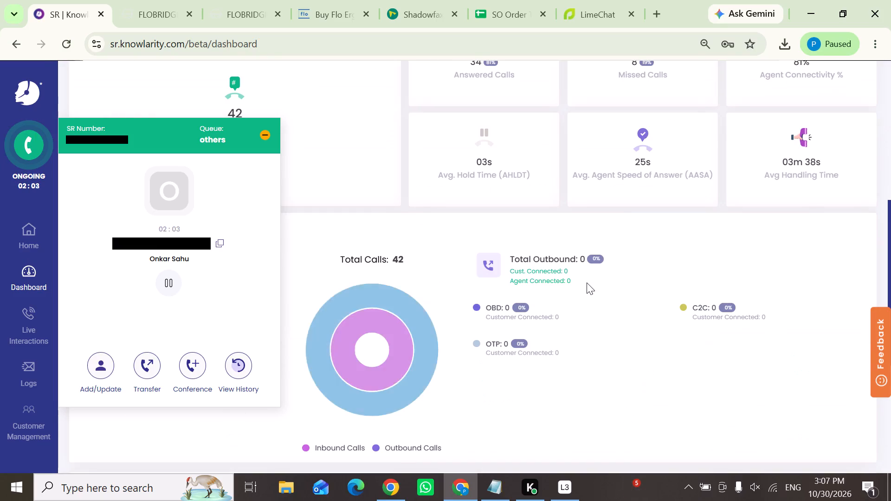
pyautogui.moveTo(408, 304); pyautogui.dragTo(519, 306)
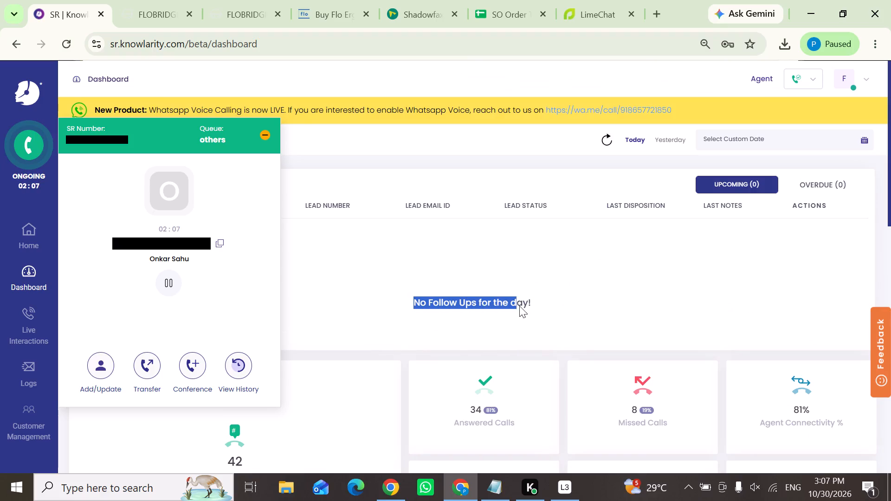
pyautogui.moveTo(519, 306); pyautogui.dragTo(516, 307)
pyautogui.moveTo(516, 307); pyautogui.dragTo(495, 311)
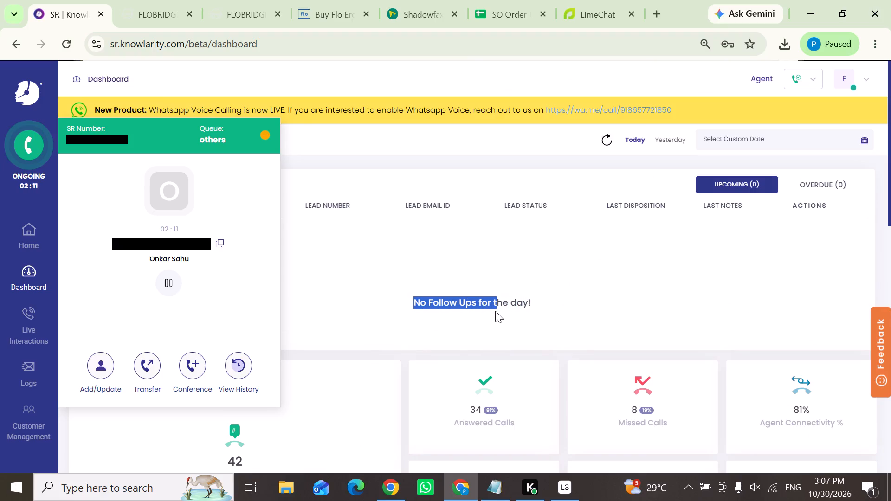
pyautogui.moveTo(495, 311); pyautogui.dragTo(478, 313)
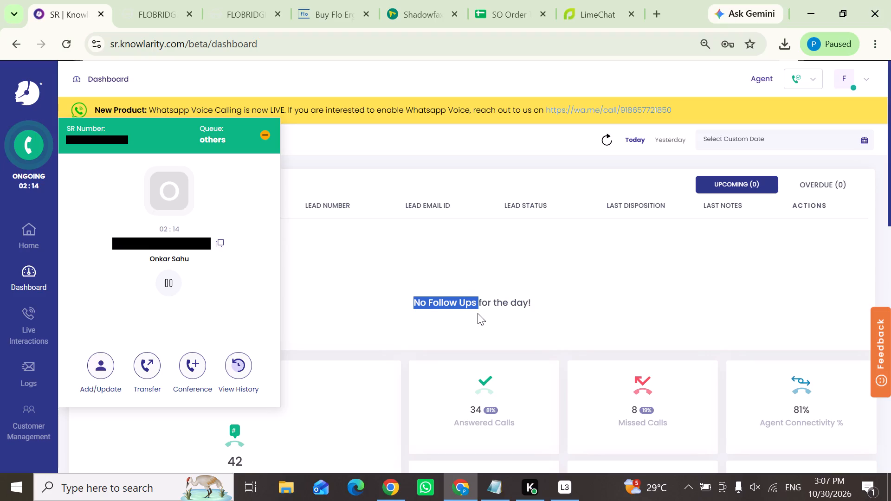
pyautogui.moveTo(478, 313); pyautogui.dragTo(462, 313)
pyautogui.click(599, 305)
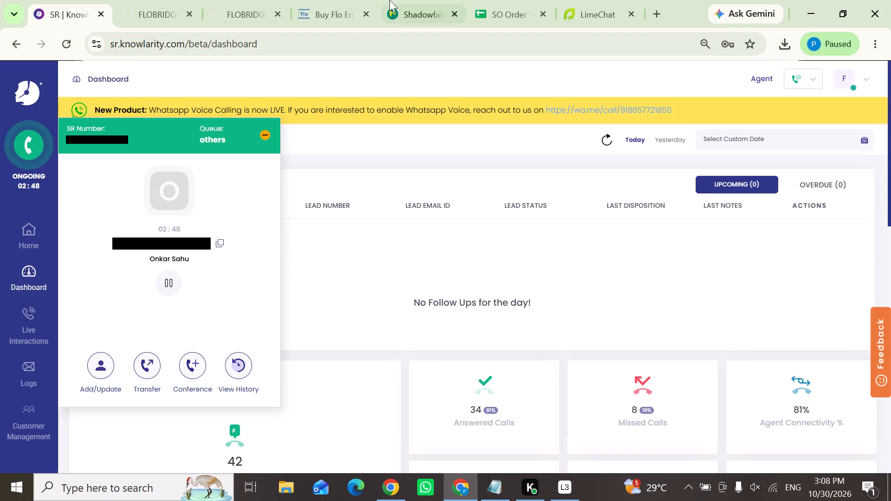
pyautogui.click(127, 0)
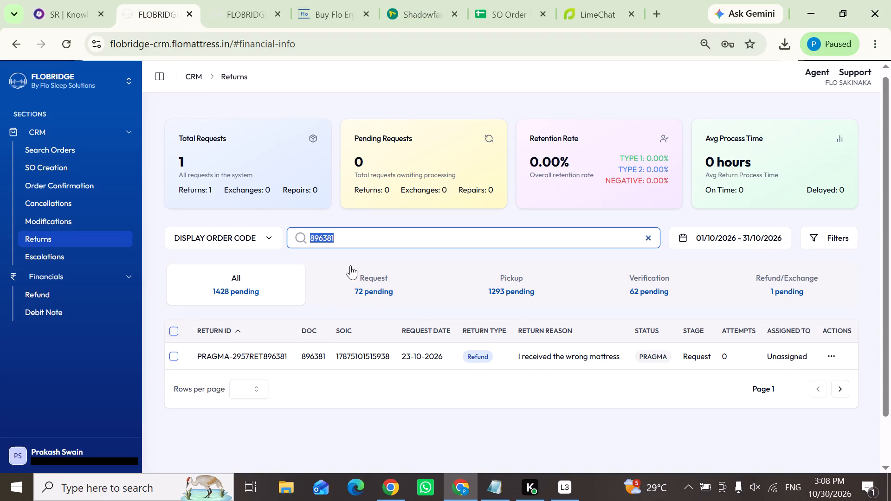
pyautogui.hotkey('ctrl', 'c')
pyautogui.click(71, 259)
pyautogui.click(430, 299)
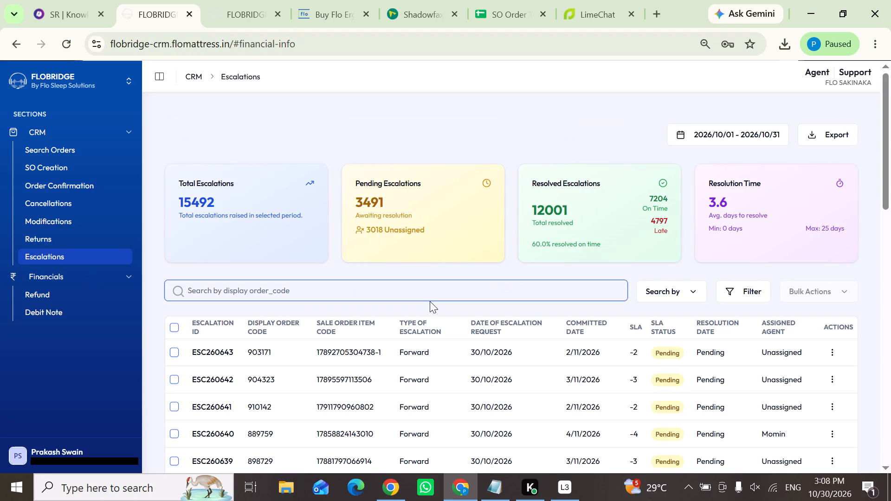
pyautogui.hotkey('ctrl', 'v')
pyautogui.press('Return')
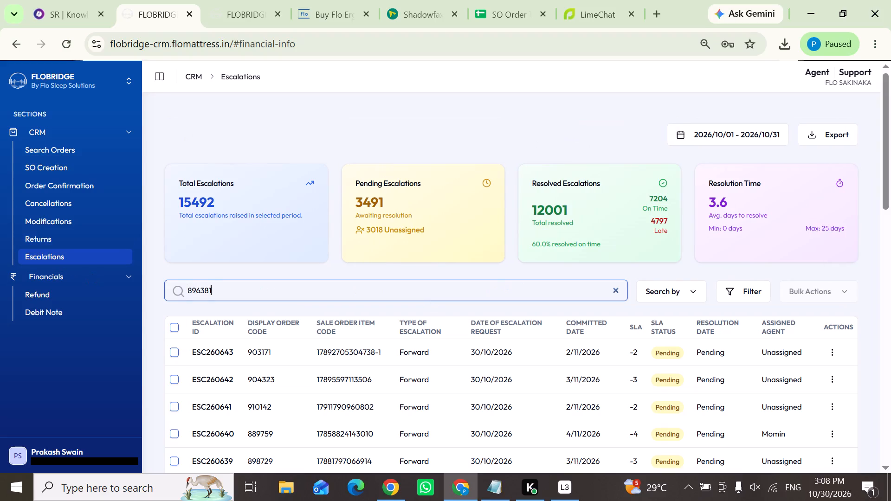
pyautogui.click(841, 351)
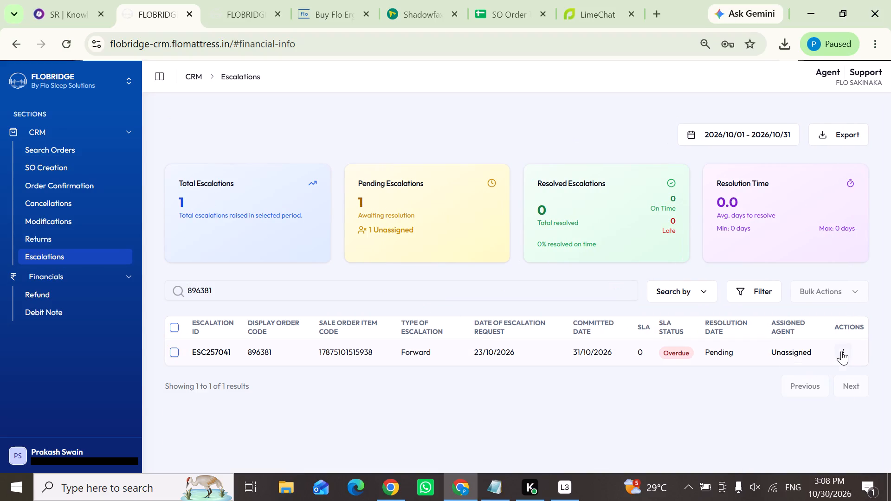
pyautogui.click(801, 392)
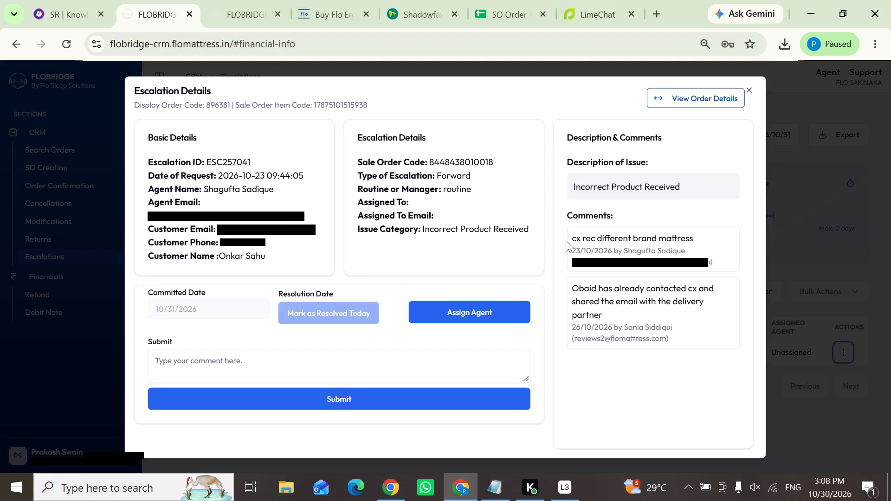
pyautogui.moveTo(566, 240); pyautogui.dragTo(704, 242)
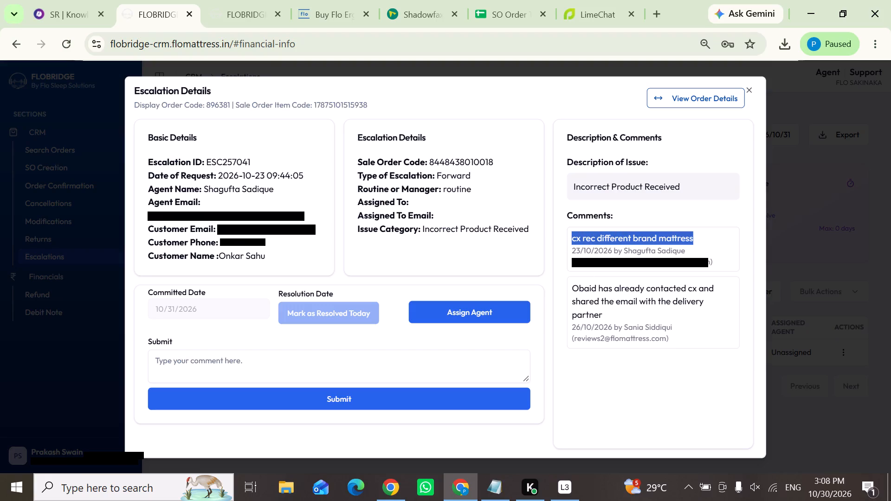
pyautogui.hotkey('ctrl', 'c')
pyautogui.click(296, 382)
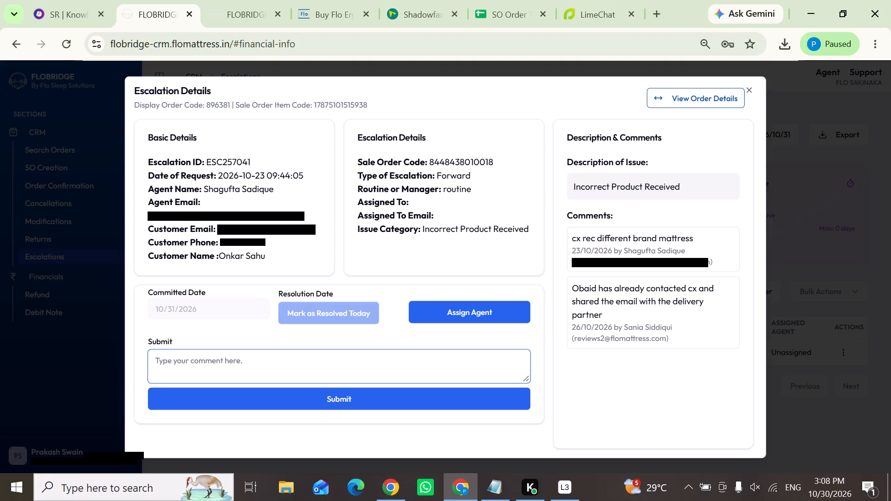
pyautogui.hotkey('ctrl', 'v')
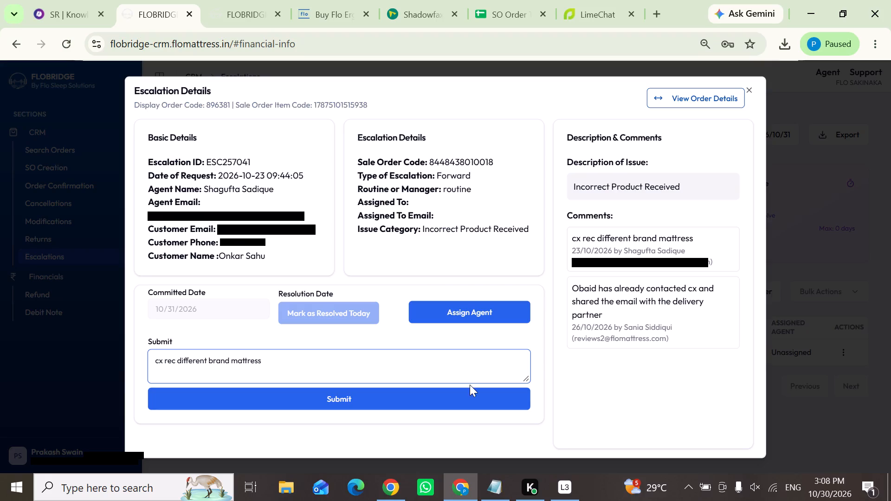
pyautogui.click(430, 398)
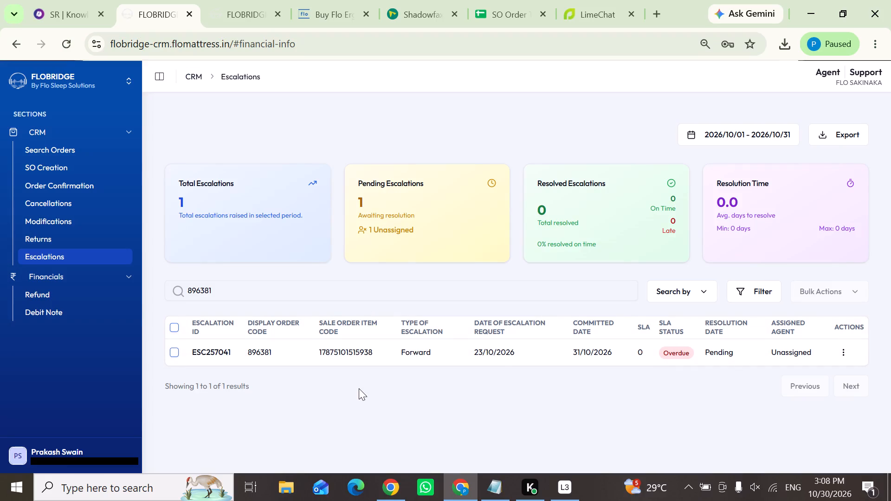
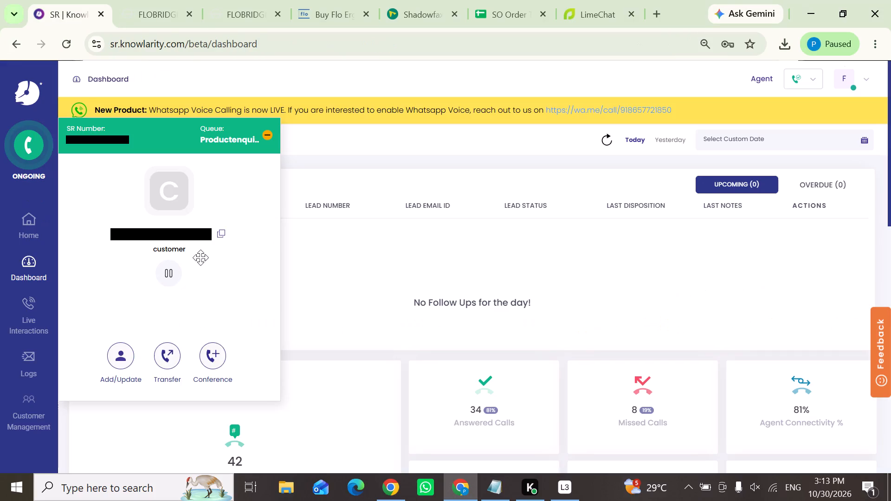
# Copy the ongoing caller's number from Knowlarity and search Flobridge orders by Notification Mobile, removing the number's extra leading characters.
pyautogui.click(221, 241)
pyautogui.click(145, 0)
pyautogui.click(51, 154)
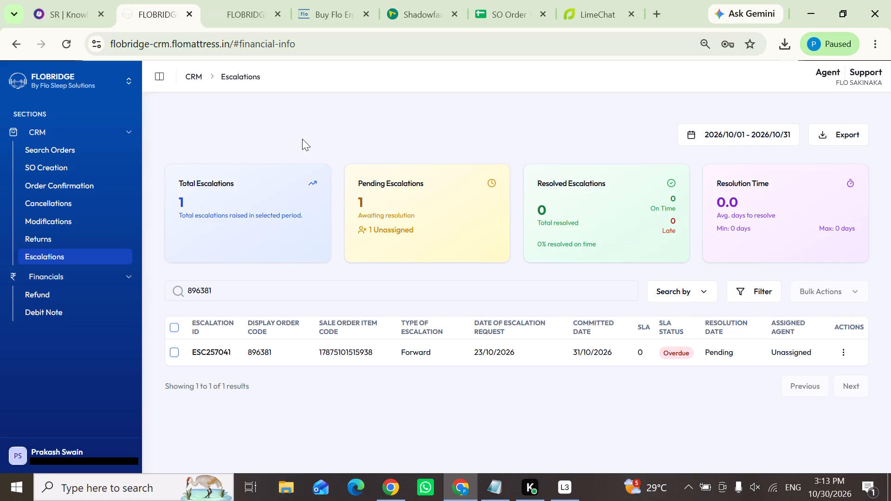
pyautogui.click(254, 129)
pyautogui.click(254, 158)
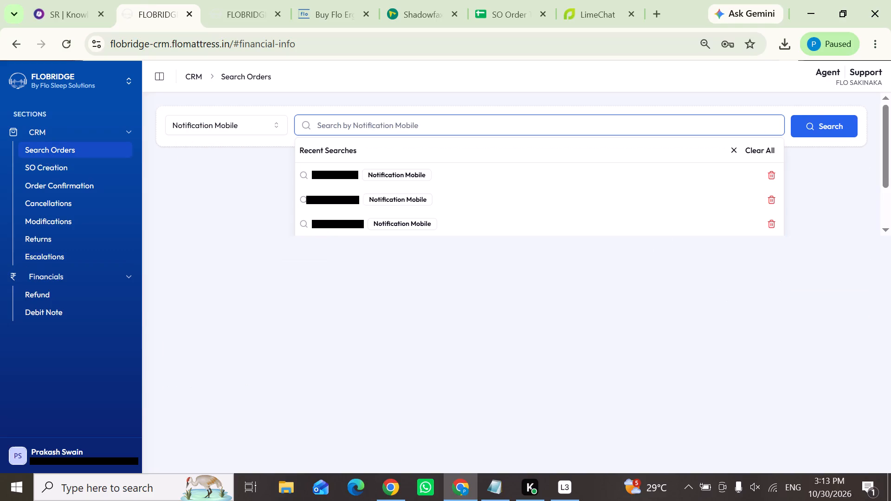
pyautogui.hotkey('ctrl', 'v')
pyautogui.moveTo(329, 125); pyautogui.dragTo(308, 124)
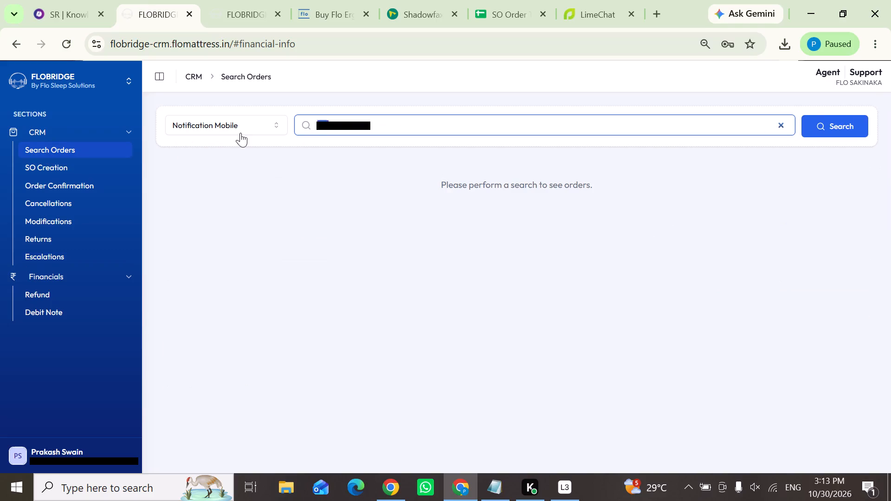
pyautogui.press('BackSpace')
pyautogui.click(853, 126)
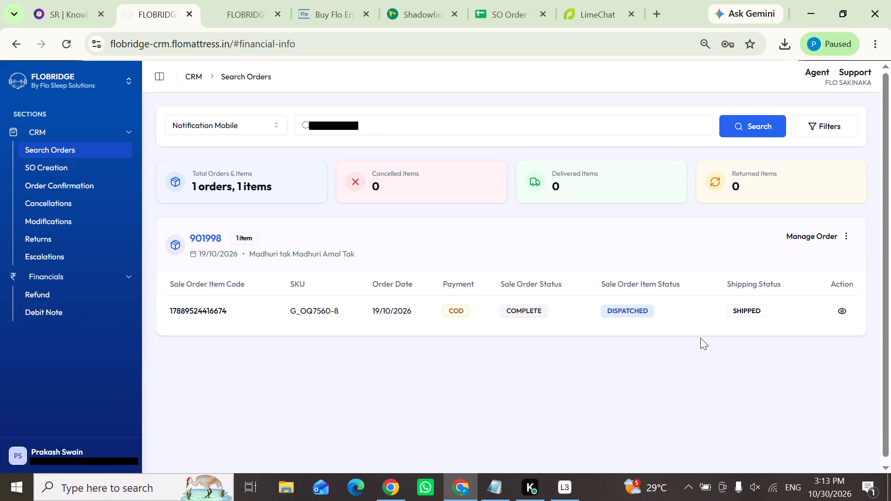
pyautogui.click(817, 237)
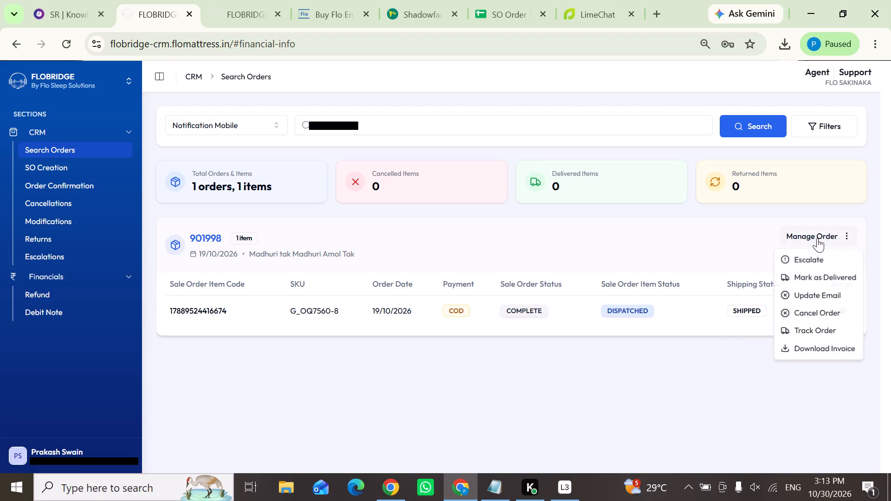
pyautogui.click(804, 325)
pyautogui.click(526, 268)
pyautogui.click(471, 295)
pyautogui.click(467, 297)
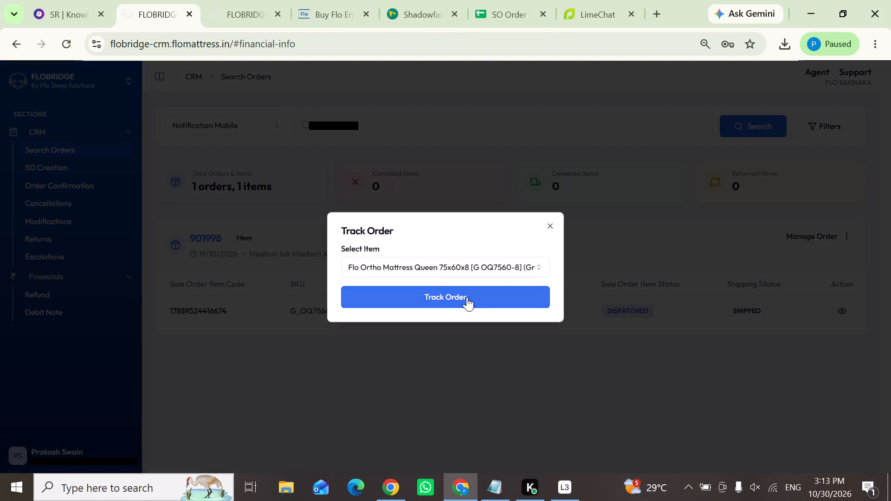
pyautogui.click(145, 11)
pyautogui.click(228, 194)
pyautogui.moveTo(234, 236); pyautogui.dragTo(158, 236)
pyautogui.hotkey('ctrl', 'c')
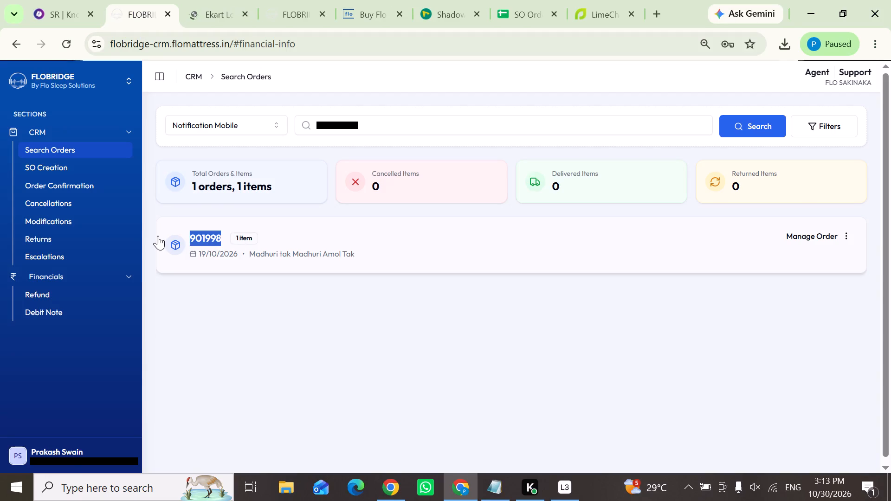
pyautogui.click(36, 0)
pyautogui.click(119, 367)
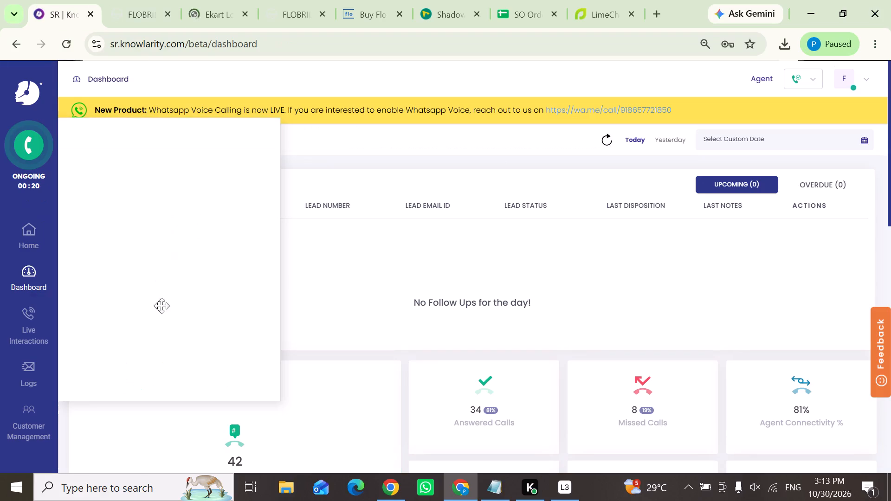
pyautogui.scroll(-1, 163, 292)
pyautogui.click(144, 315)
pyautogui.moveTo(153, 349); pyautogui.dragTo(154, 355)
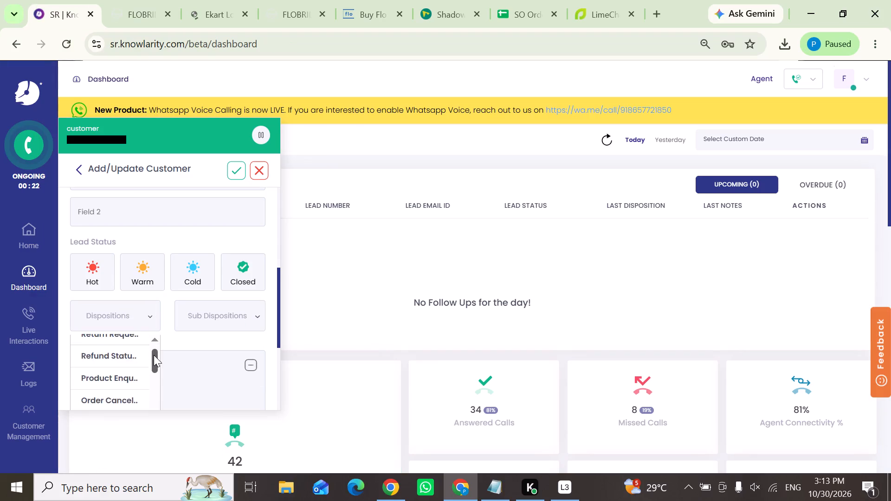
pyautogui.moveTo(154, 355); pyautogui.dragTo(154, 361)
pyautogui.click(126, 375)
pyautogui.click(122, 388)
pyautogui.hotkey('ctrl', 'v')
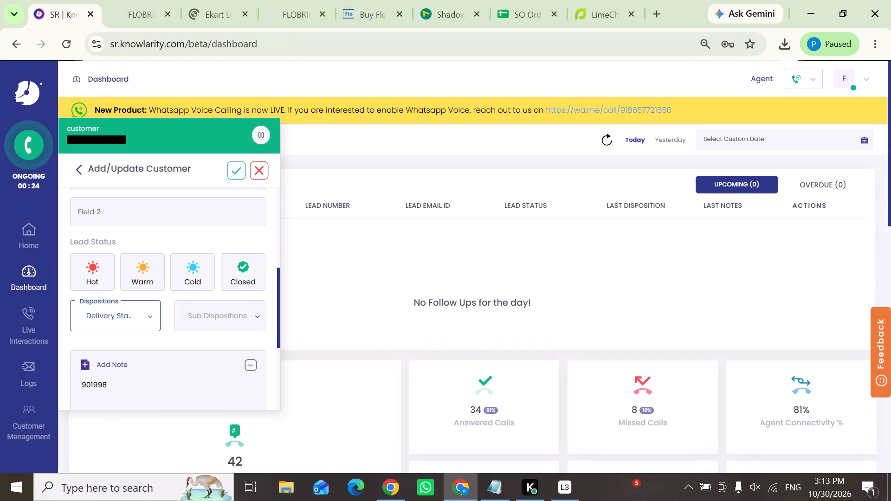
pyautogui.click(234, 165)
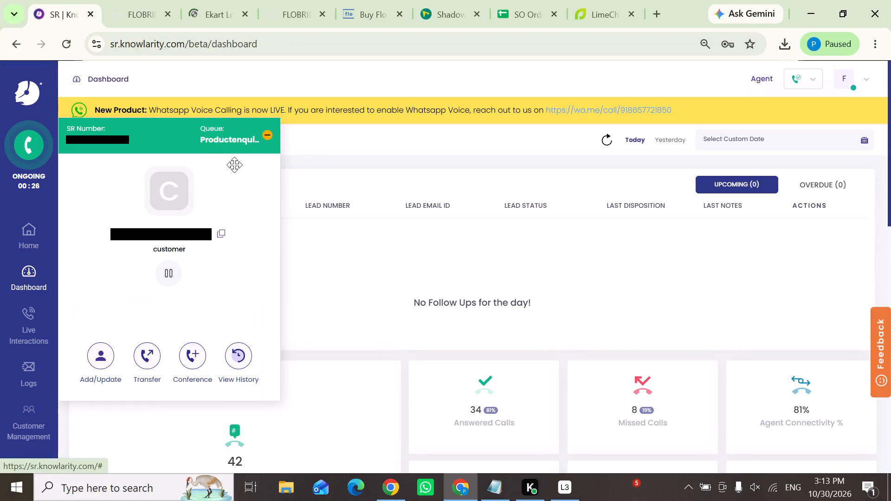
# Switch to the Ekart tracking page and examine the shipment's latest movement entries.
pyautogui.click(192, 0)
pyautogui.scroll(-2, 397, 372)
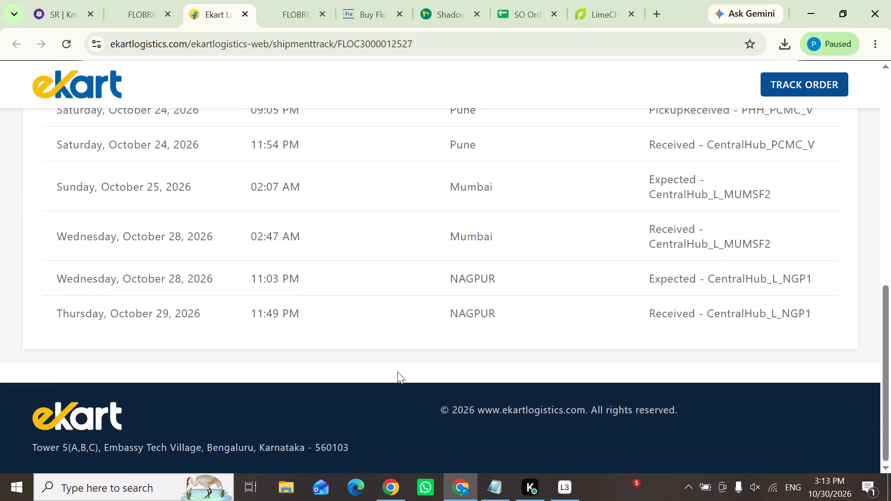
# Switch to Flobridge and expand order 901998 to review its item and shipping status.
pyautogui.click(139, 0)
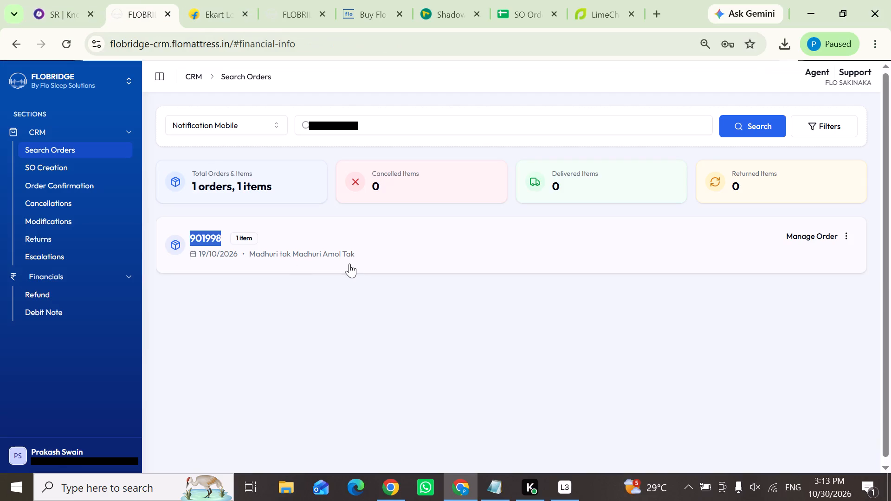
pyautogui.click(380, 252)
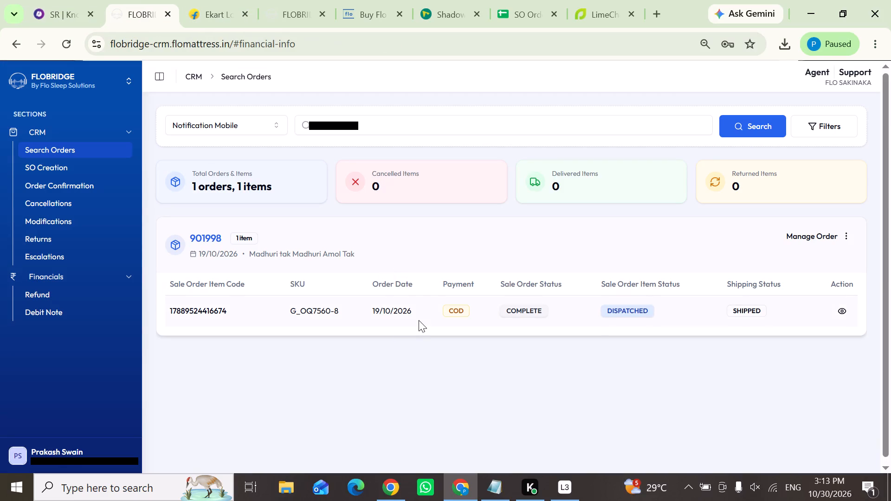
# Return to the Ekart tracking page and check the shipment's expected delivery date and current status.
pyautogui.click(218, 6)
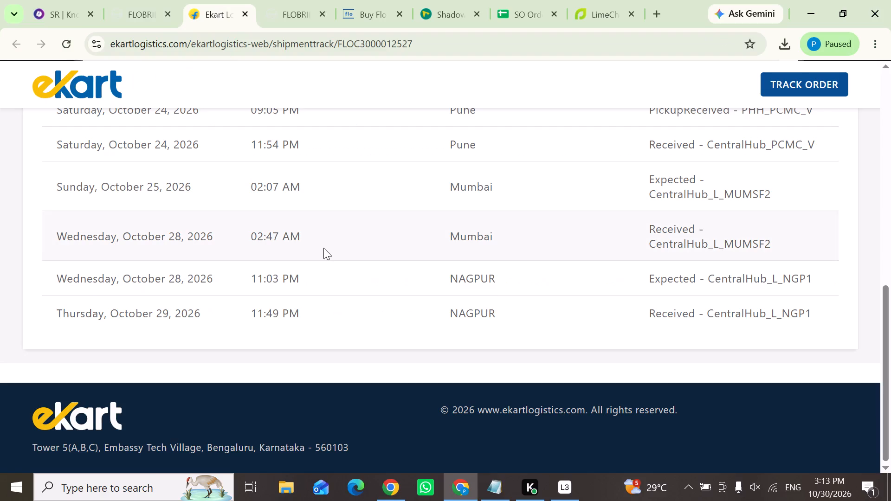
pyautogui.moveTo(890, 341); pyautogui.dragTo(890, 149)
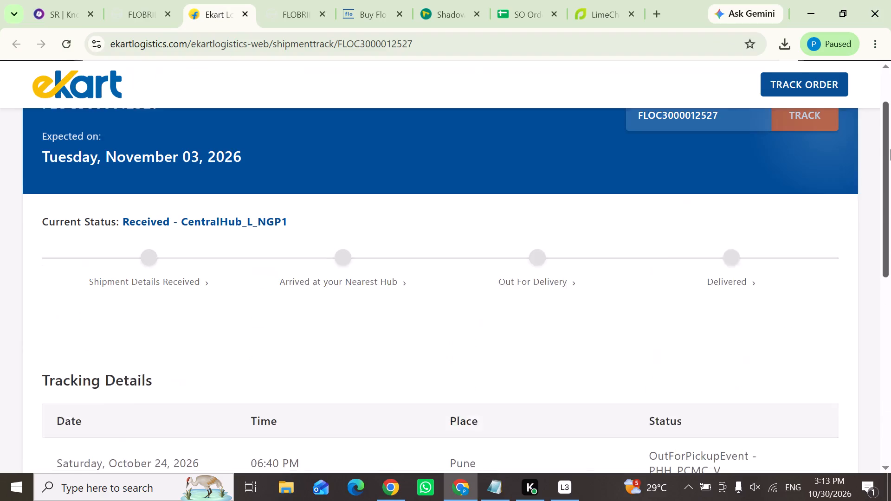
pyautogui.moveTo(890, 149); pyautogui.dragTo(890, 145)
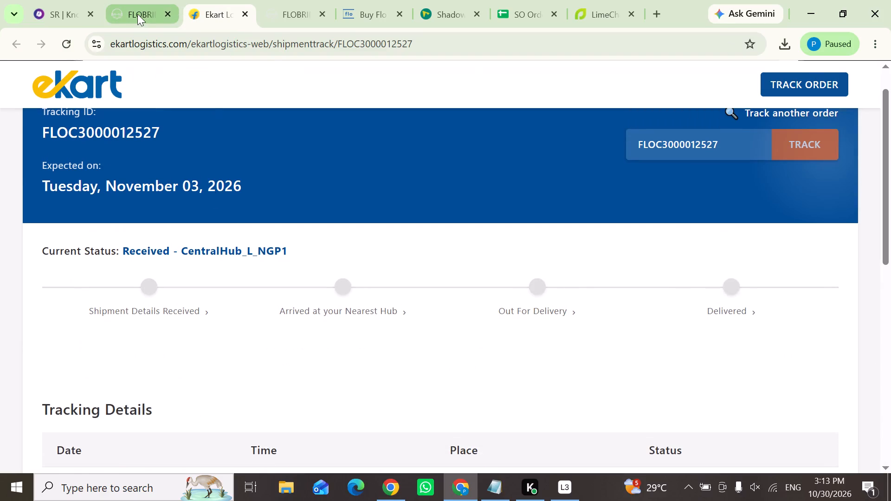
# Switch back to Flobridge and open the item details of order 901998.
pyautogui.click(137, 14)
pyautogui.click(850, 307)
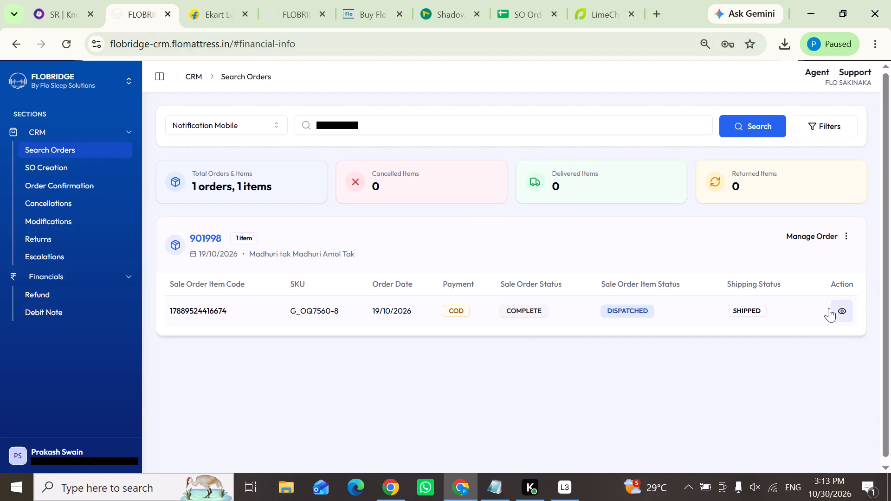
pyautogui.click(329, 262)
pyautogui.click(324, 447)
# Switch to the Knowlarity dashboard to check the ongoing customer call.
pyautogui.click(66, 0)
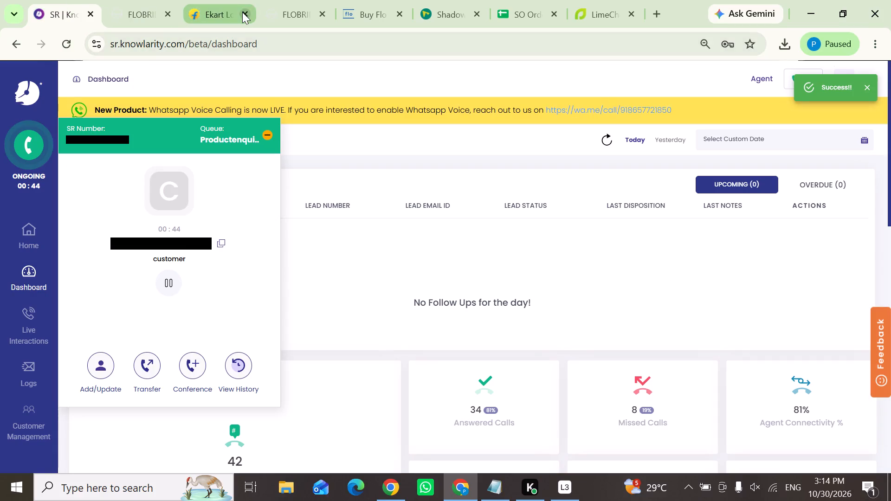
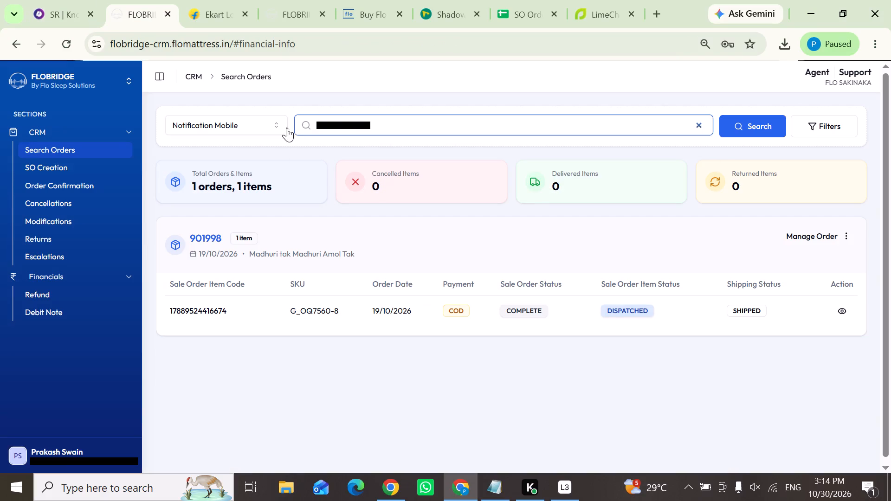
# Remove the extra leading characters from the caller's number and search Flobridge orders by Notification Mobile.
pyautogui.moveTo(330, 124); pyautogui.dragTo(305, 124)
pyautogui.press('BackSpace')
pyautogui.click(723, 123)
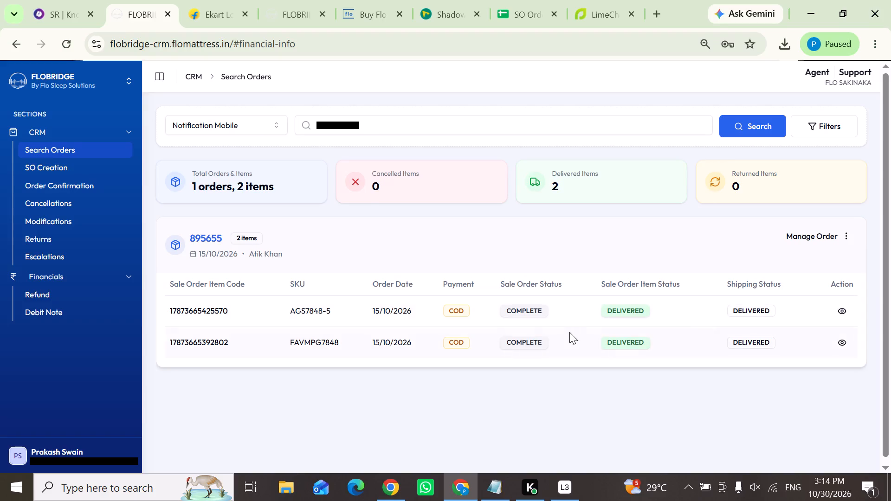
pyautogui.moveTo(223, 236); pyautogui.dragTo(192, 239)
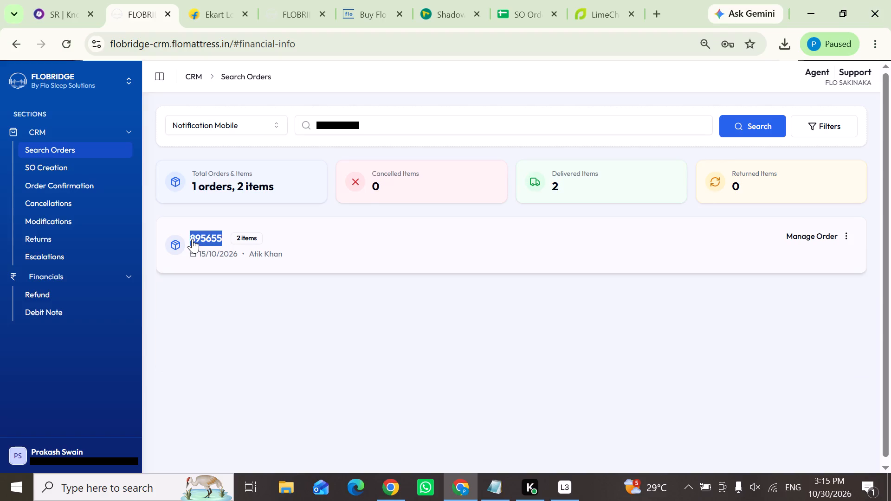
pyautogui.hotkey('ctrl', 'c')
pyautogui.click(63, 12)
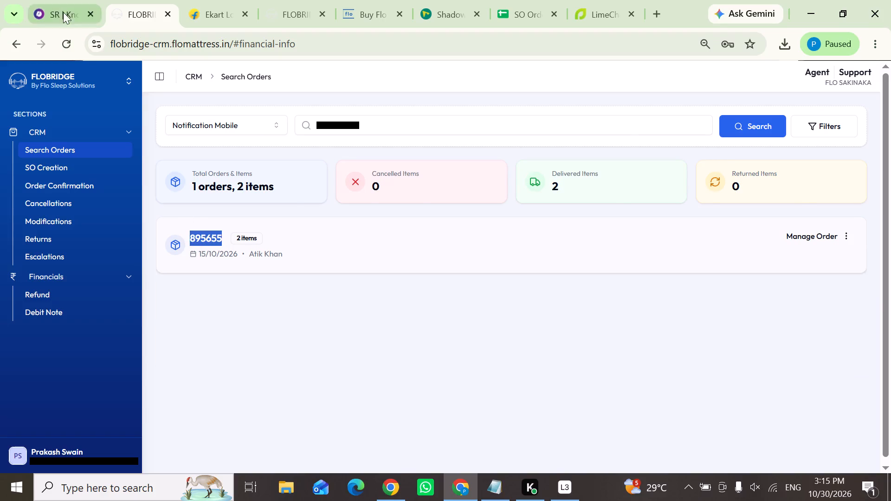
pyautogui.click(121, 362)
pyautogui.scroll(-1, 157, 310)
pyautogui.click(151, 315)
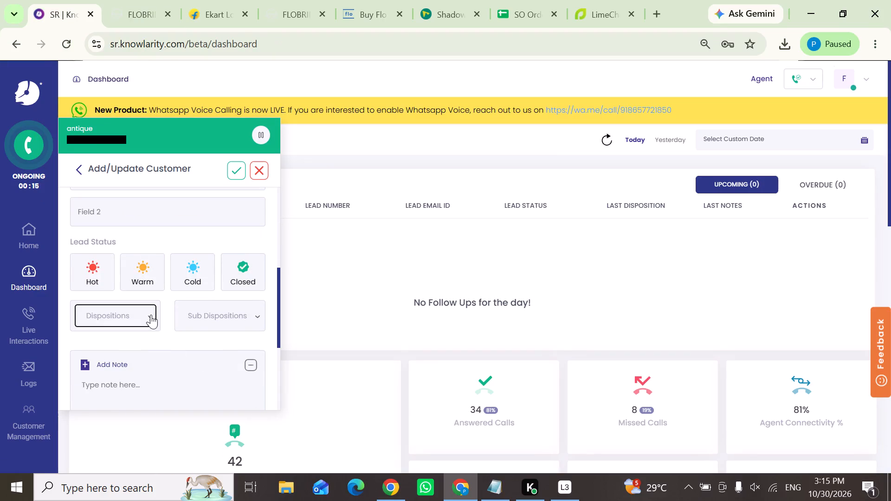
pyautogui.click(116, 347)
pyautogui.click(123, 397)
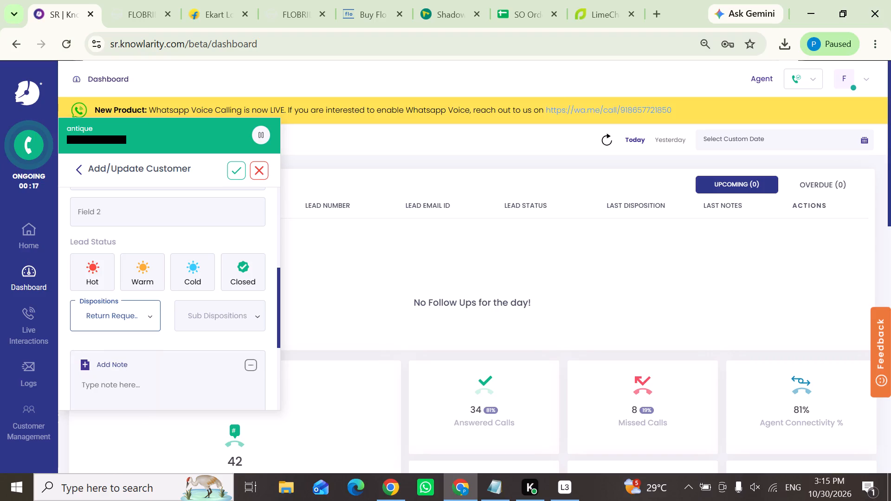
pyautogui.hotkey('ctrl', 'v')
pyautogui.click(236, 168)
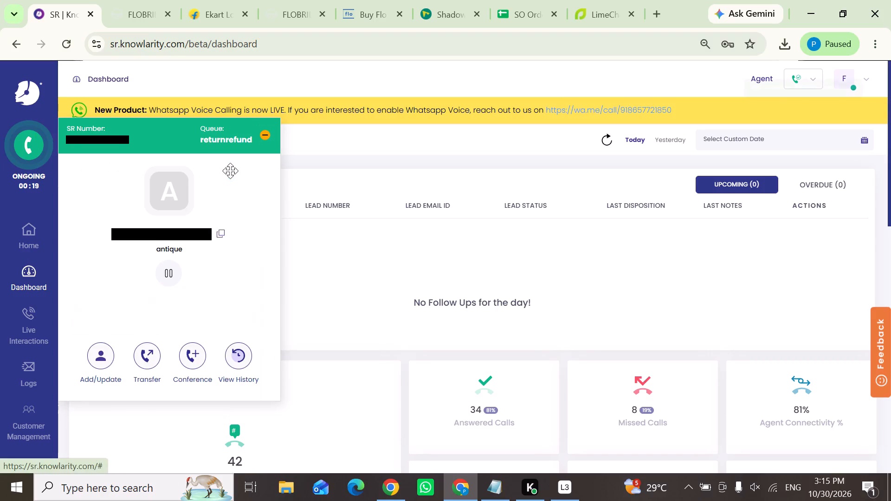
pyautogui.click(129, 8)
pyautogui.click(51, 231)
pyautogui.click(338, 241)
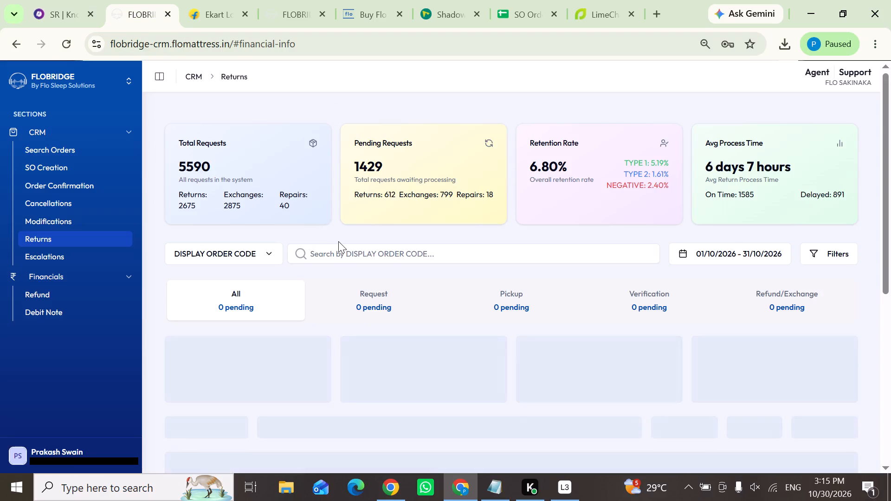
pyautogui.click(338, 251)
pyautogui.hotkey('ctrl', 'v')
pyautogui.press('Return')
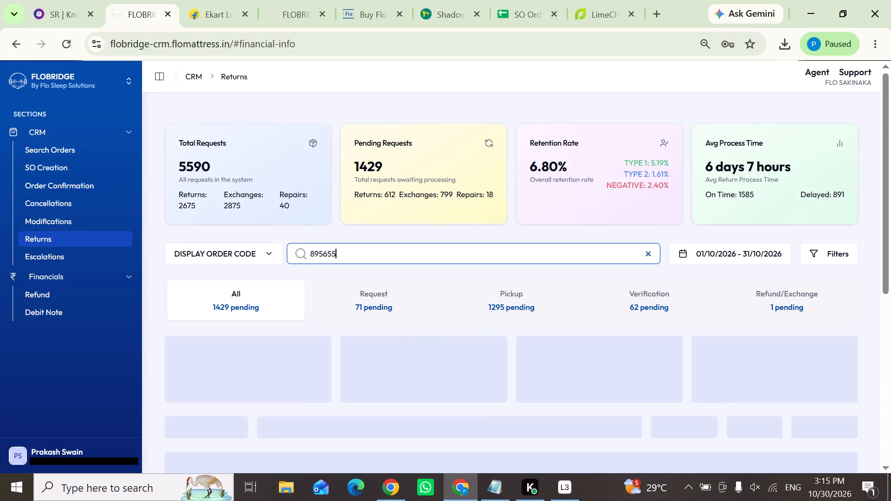
pyautogui.click(829, 355)
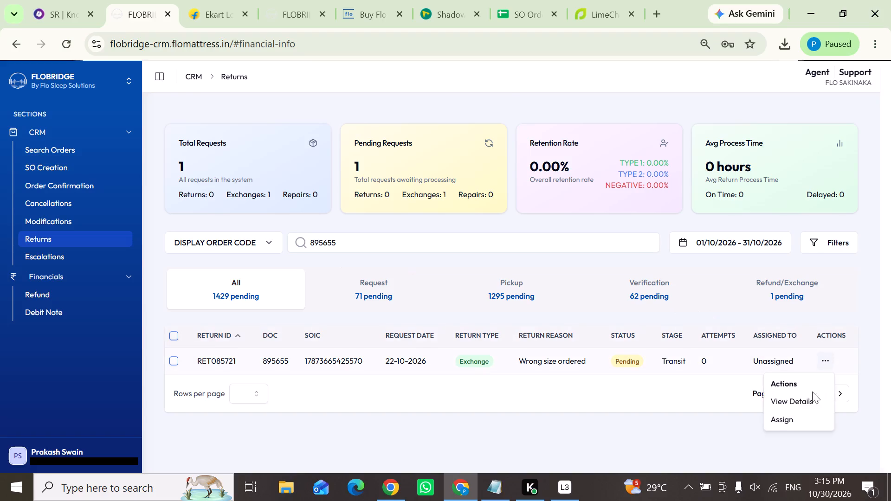
pyautogui.click(799, 400)
# Examine the exchange request's item details, pickup documentation images and assigned logistic partner pickups.
pyautogui.scroll(-2, 397, 287)
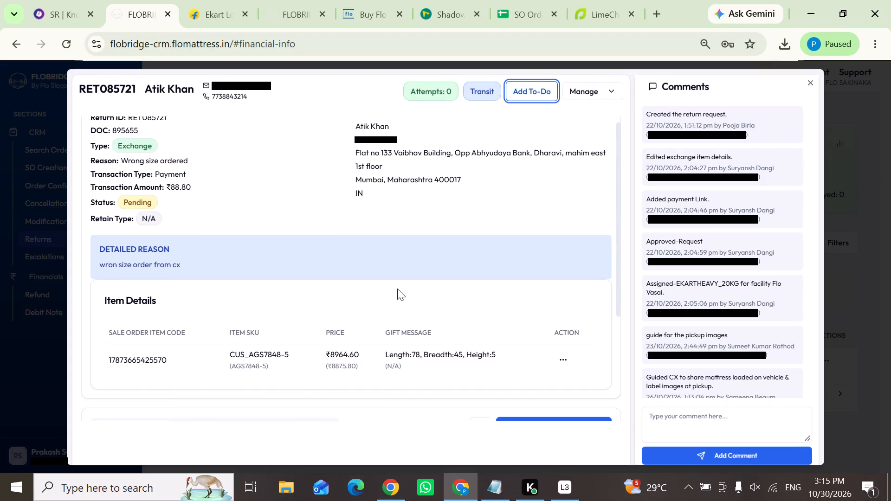
pyautogui.scroll(-3, 670, 326)
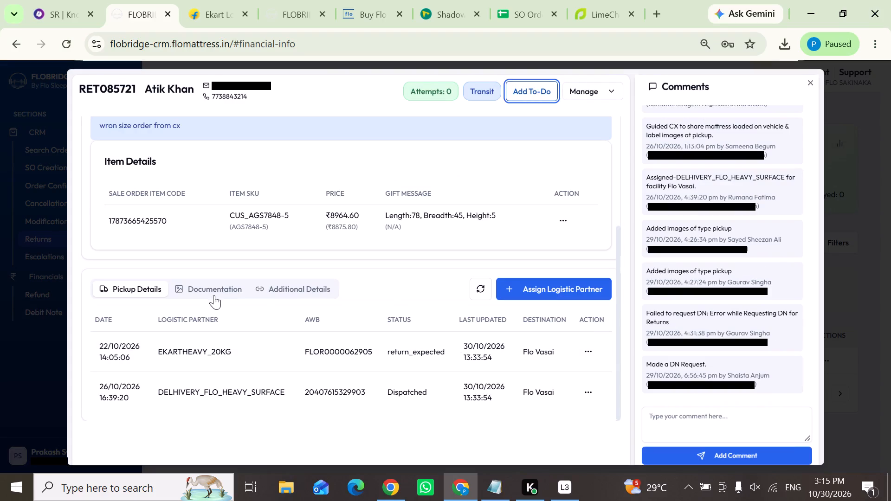
pyautogui.click(209, 285)
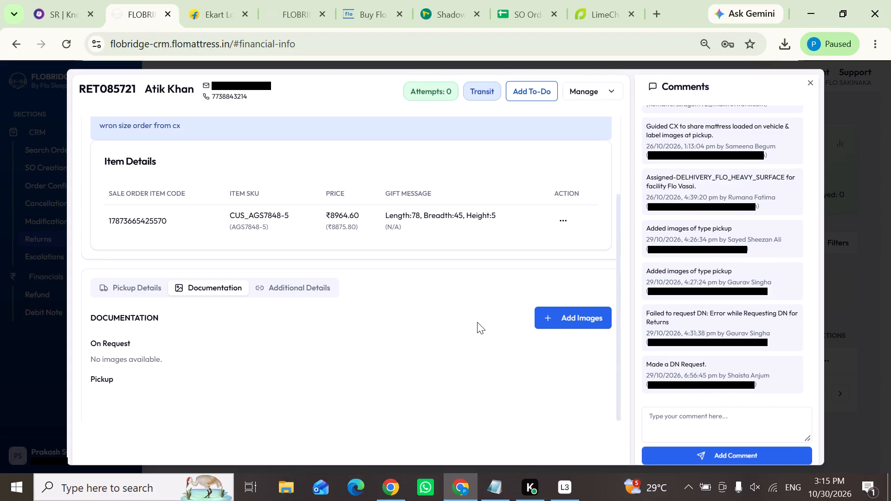
pyautogui.scroll(-3, 478, 319)
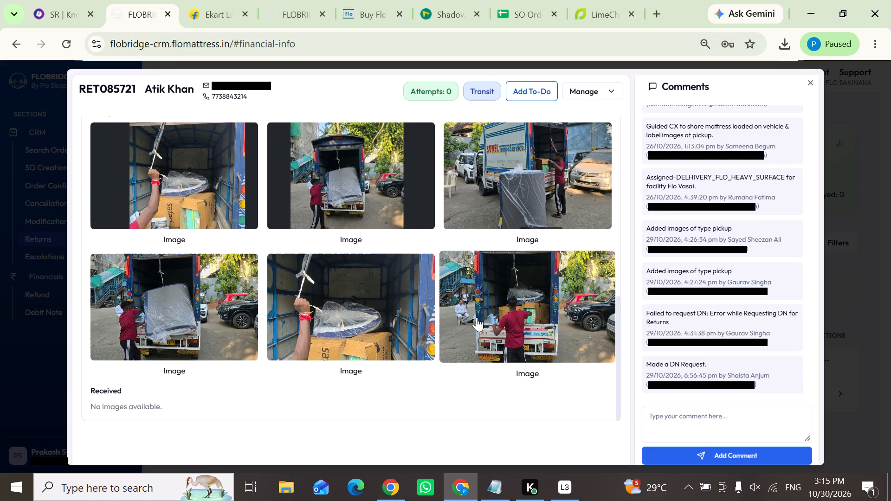
pyautogui.scroll(1, 312, 295)
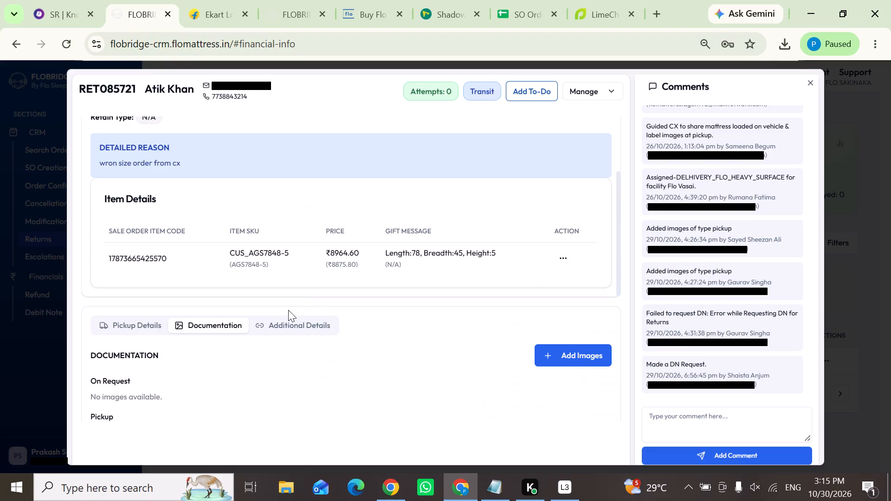
pyautogui.scroll(1, 249, 300)
pyautogui.scroll(-1, 248, 299)
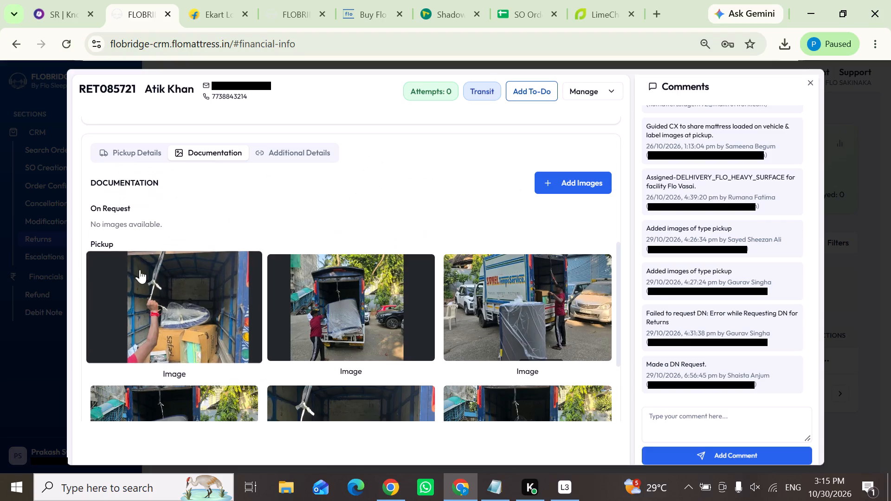
pyautogui.click(116, 150)
pyautogui.scroll(-3, 709, 278)
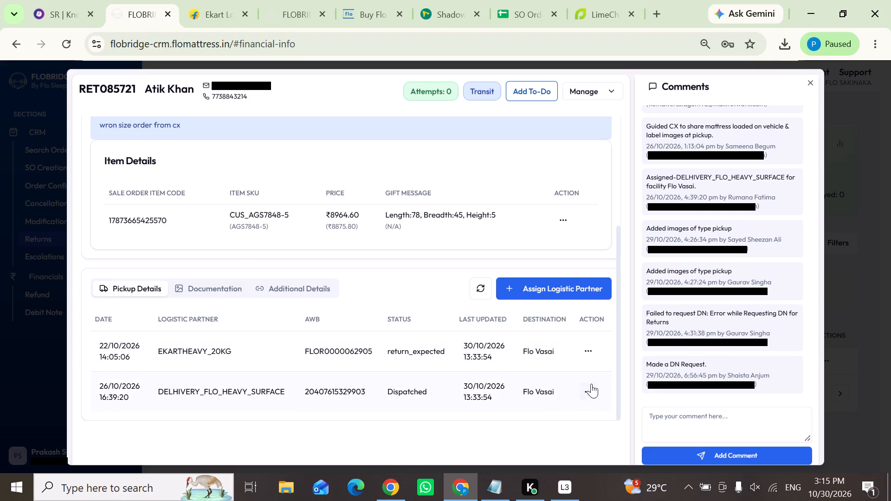
pyautogui.click(588, 351)
pyautogui.click(429, 345)
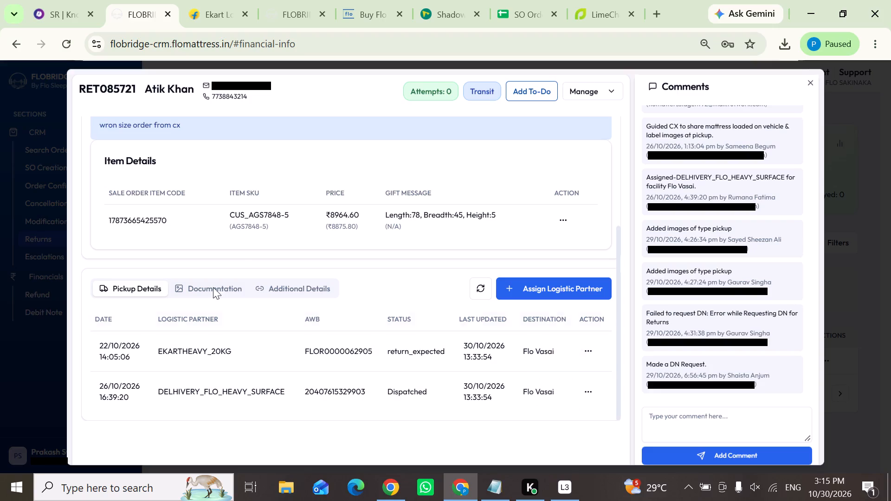
# View enlarged pickup images in the return's documentation, including the mattress inside the truck and being loaded.
pyautogui.click(213, 287)
pyautogui.scroll(-1, 375, 325)
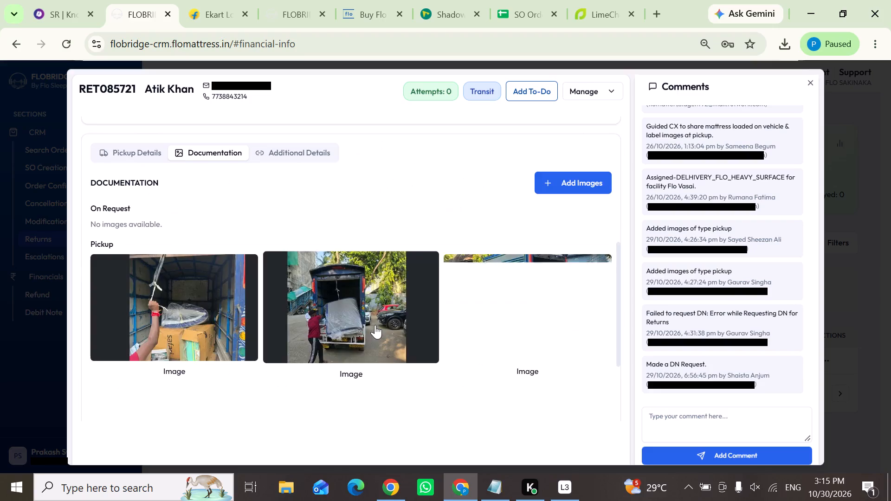
pyautogui.click(203, 325)
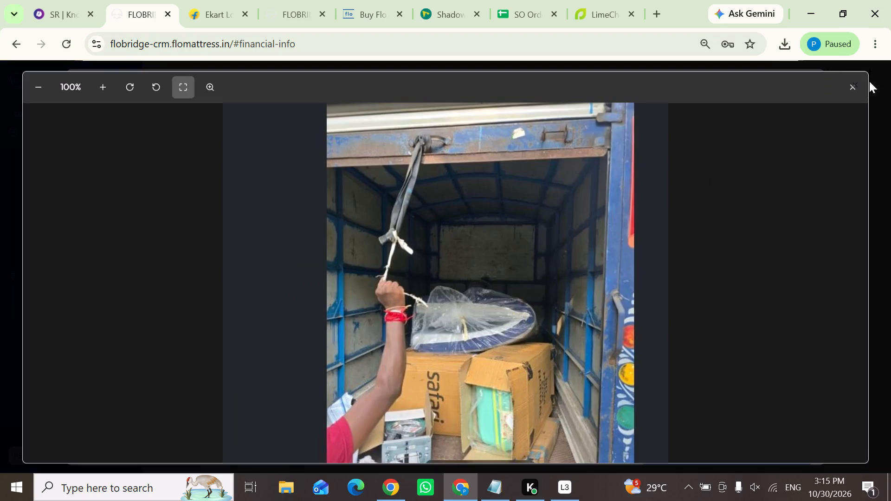
pyautogui.click(858, 84)
pyautogui.scroll(-1, 503, 333)
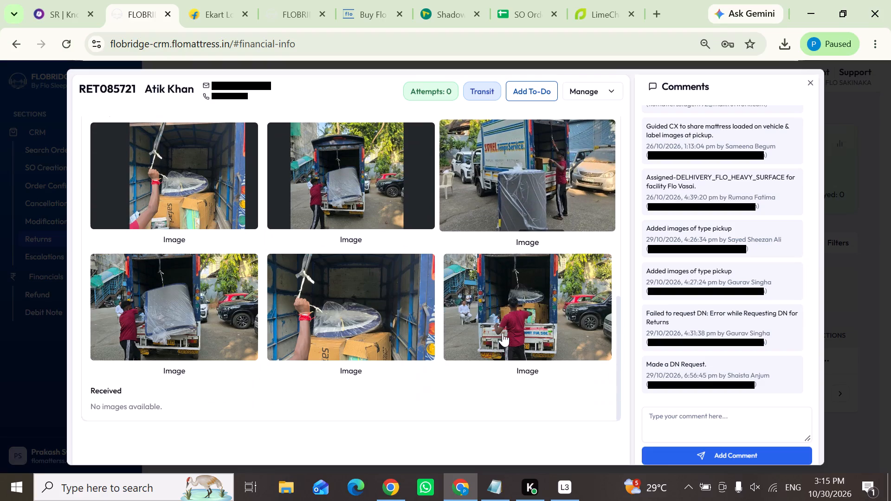
pyautogui.scroll(-1, 503, 333)
pyautogui.click(168, 321)
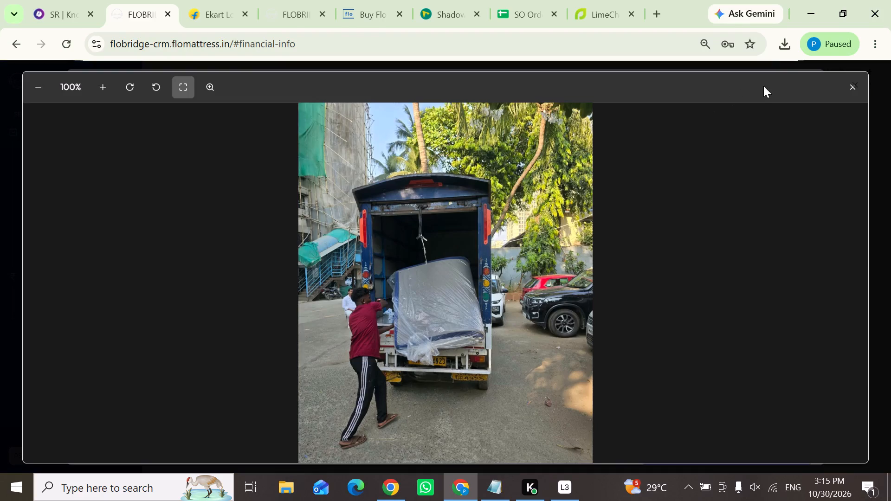
pyautogui.click(859, 82)
# Check the ongoing call in Knowlarity and return to the Flobridge return details.
pyautogui.click(63, 14)
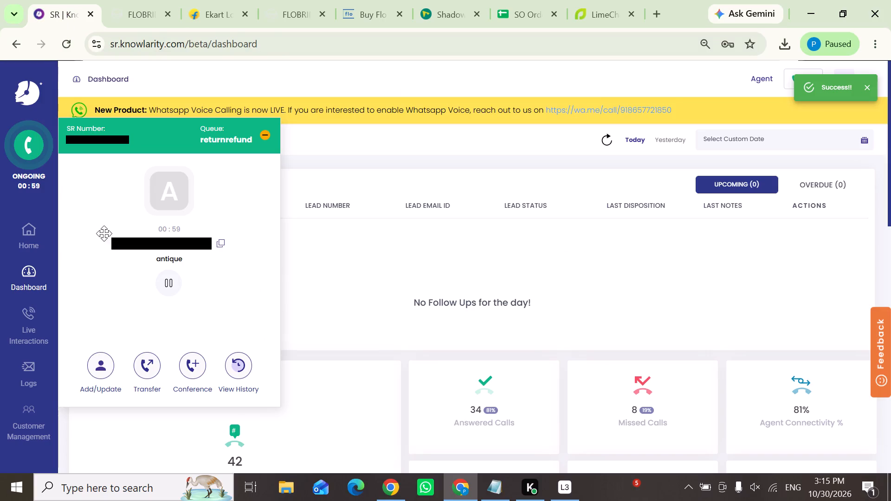
pyautogui.click(146, 18)
# Examine the EKARTHEAVY_20KG pickup entry in the return's pickup details, reading through its AWB number and checking its available actions.
pyautogui.scroll(1, 353, 282)
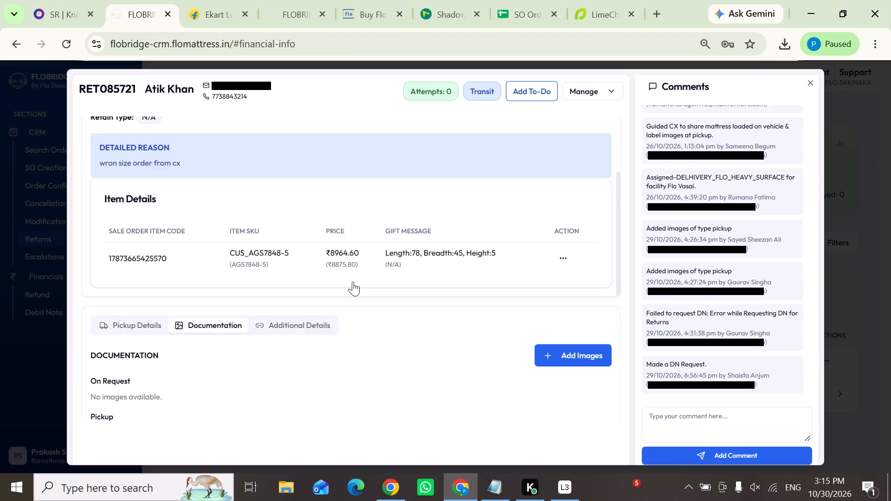
pyautogui.scroll(1, 353, 282)
pyautogui.scroll(-1, 353, 282)
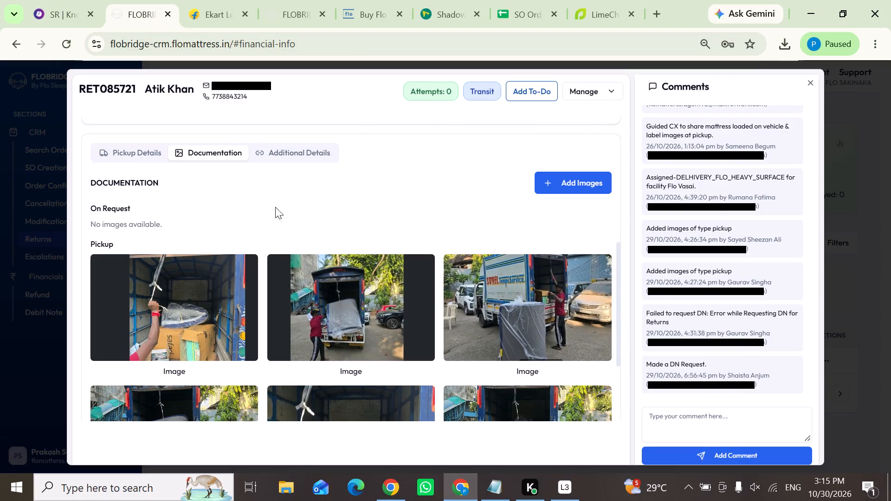
pyautogui.click(141, 154)
pyautogui.scroll(-3, 369, 260)
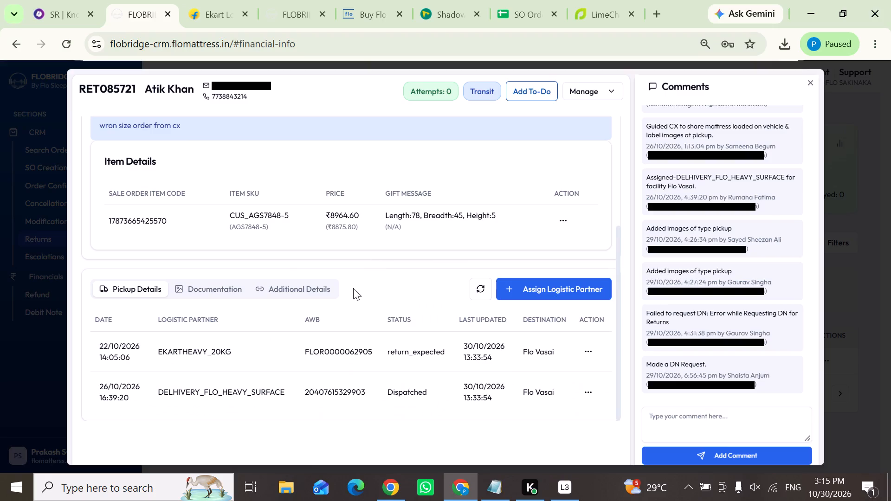
pyautogui.moveTo(374, 353); pyautogui.dragTo(302, 353)
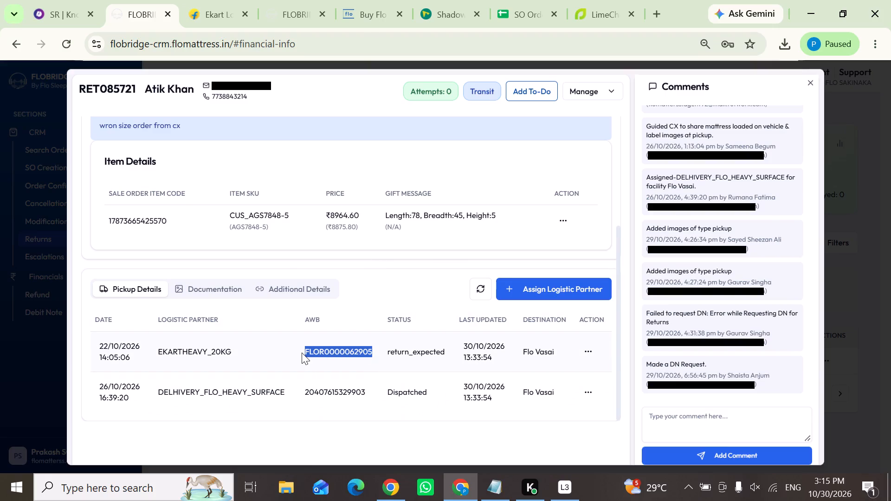
pyautogui.moveTo(302, 353); pyautogui.dragTo(301, 353)
pyautogui.click(313, 359)
pyautogui.moveTo(300, 352); pyautogui.dragTo(313, 352)
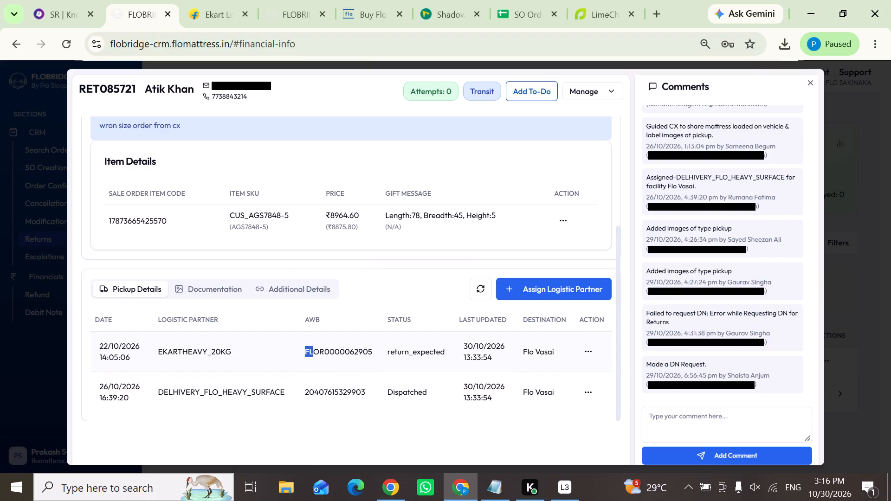
pyautogui.moveTo(313, 352); pyautogui.dragTo(353, 351)
pyautogui.moveTo(353, 351); pyautogui.dragTo(377, 352)
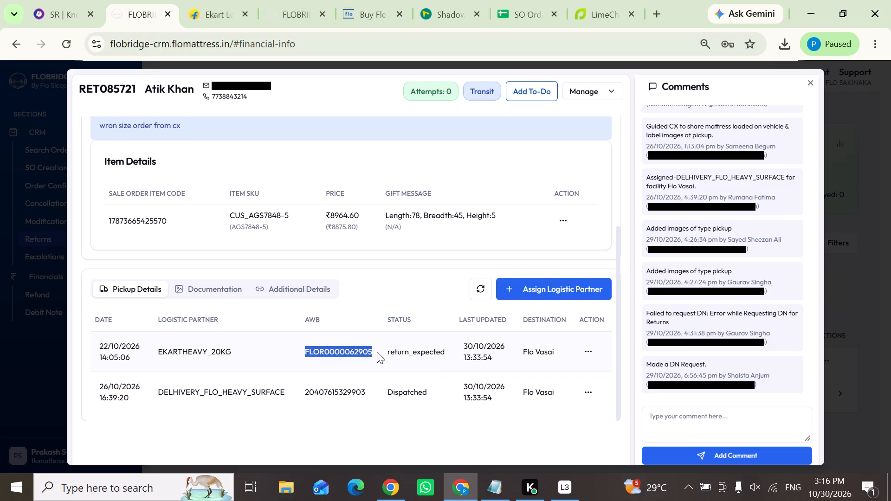
pyautogui.moveTo(377, 352); pyautogui.dragTo(321, 350)
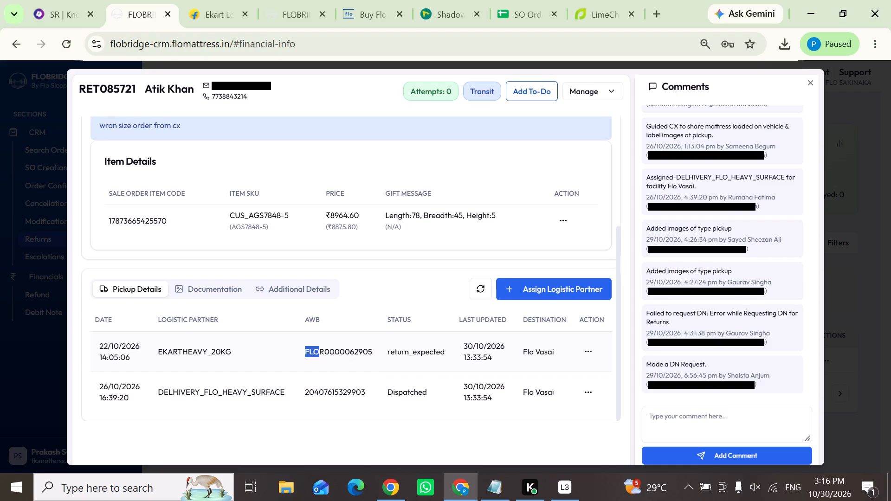
pyautogui.moveTo(321, 350); pyautogui.dragTo(369, 351)
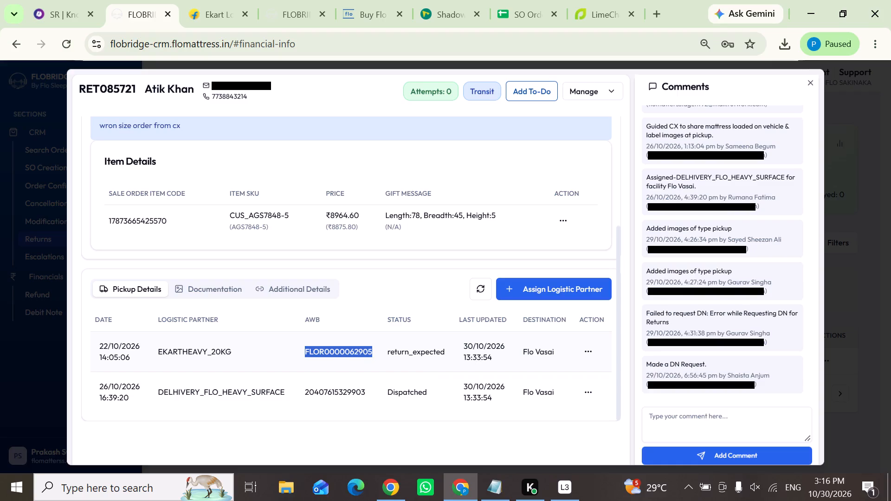
pyautogui.moveTo(369, 351); pyautogui.dragTo(327, 352)
pyautogui.moveTo(327, 352); pyautogui.dragTo(316, 352)
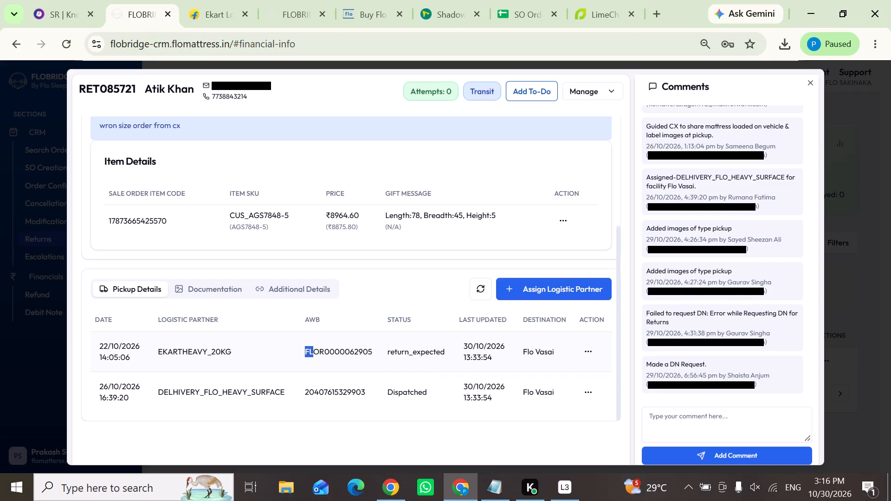
pyautogui.moveTo(316, 352); pyautogui.dragTo(323, 352)
pyautogui.moveTo(323, 352); pyautogui.dragTo(370, 357)
pyautogui.click(585, 350)
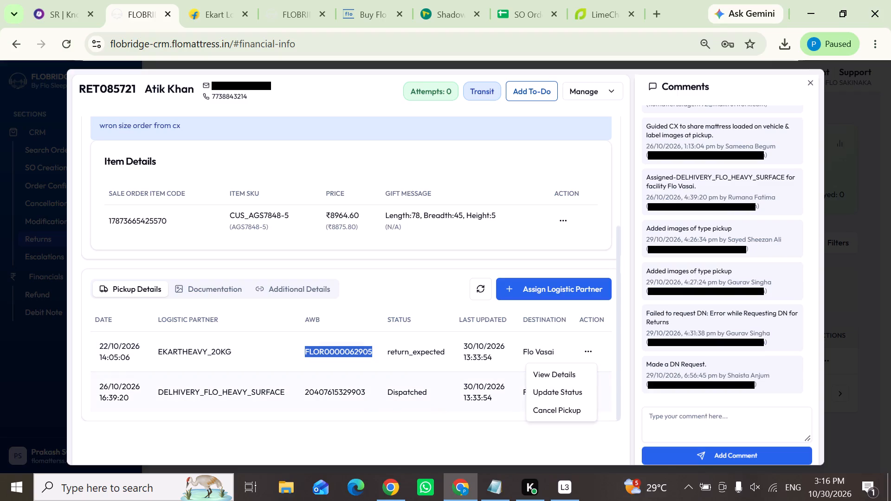
pyautogui.click(310, 373)
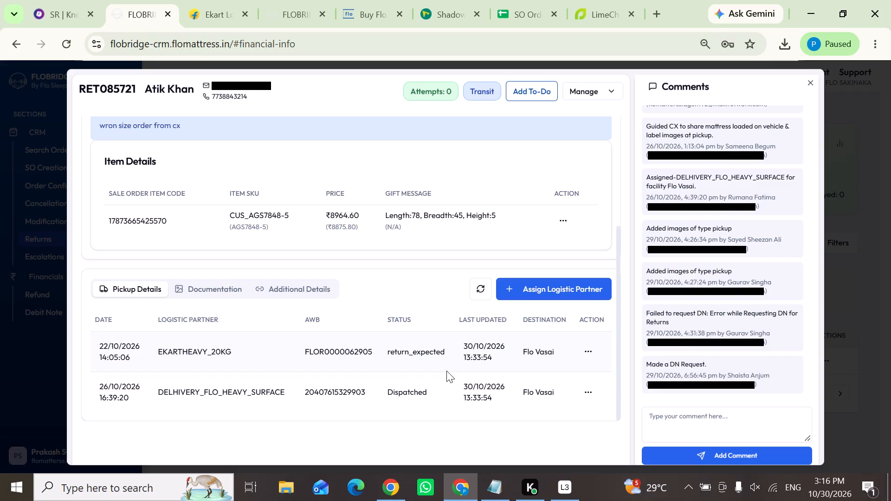
# Copy the AWB number of the DELHIVERY_FLO_HEAVY_SURFACE pickup and open the Delhivery website in a new tab.
pyautogui.moveTo(364, 391); pyautogui.dragTo(305, 391)
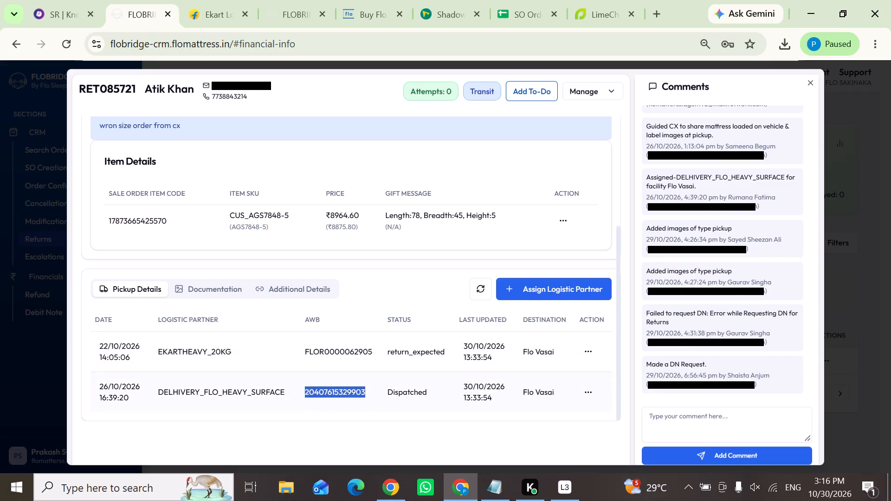
pyautogui.hotkey('ctrl', 'c')
pyautogui.click(648, 8)
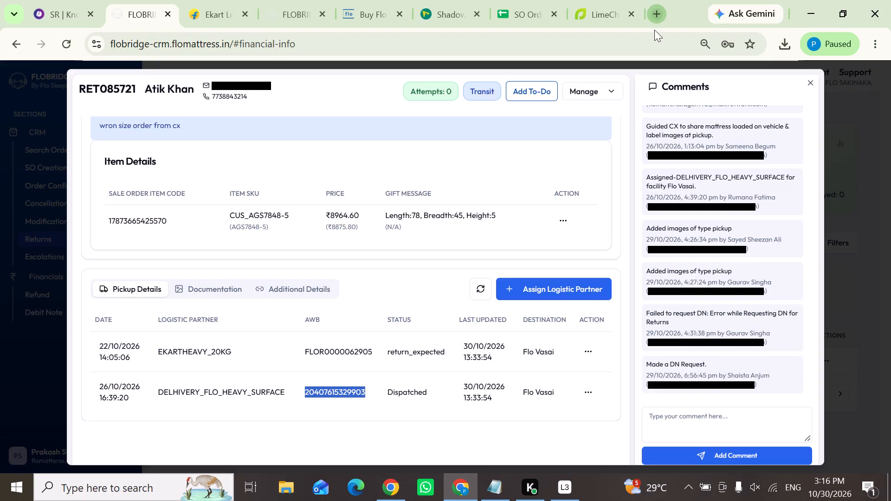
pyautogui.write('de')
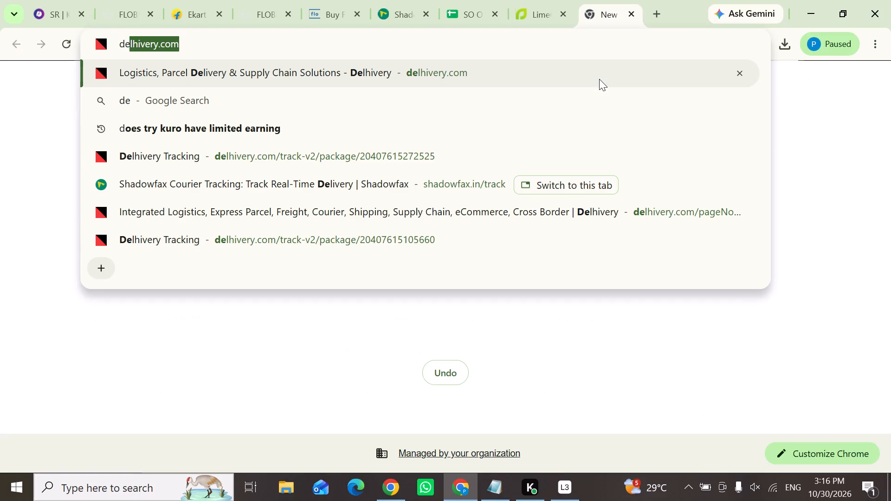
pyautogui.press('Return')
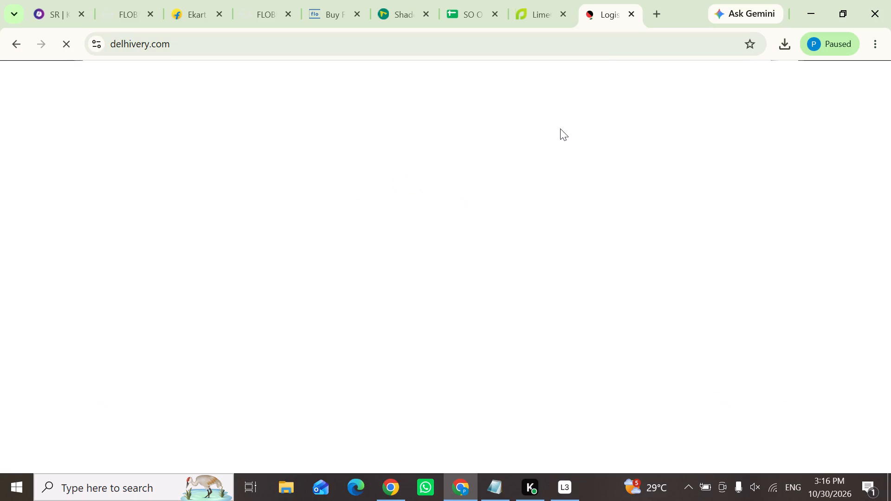
pyautogui.click(127, 0)
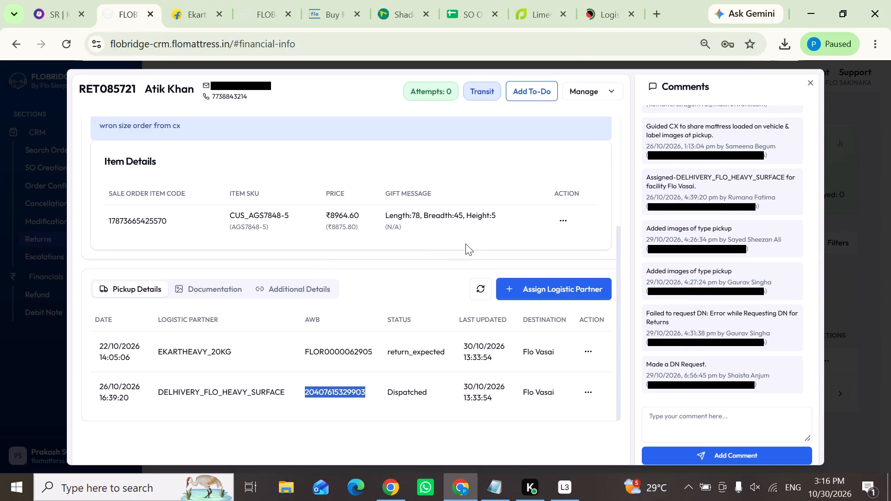
pyautogui.scroll(1, 465, 244)
pyautogui.scroll(-2, 236, 306)
pyautogui.click(292, 289)
pyautogui.scroll(-3, 452, 280)
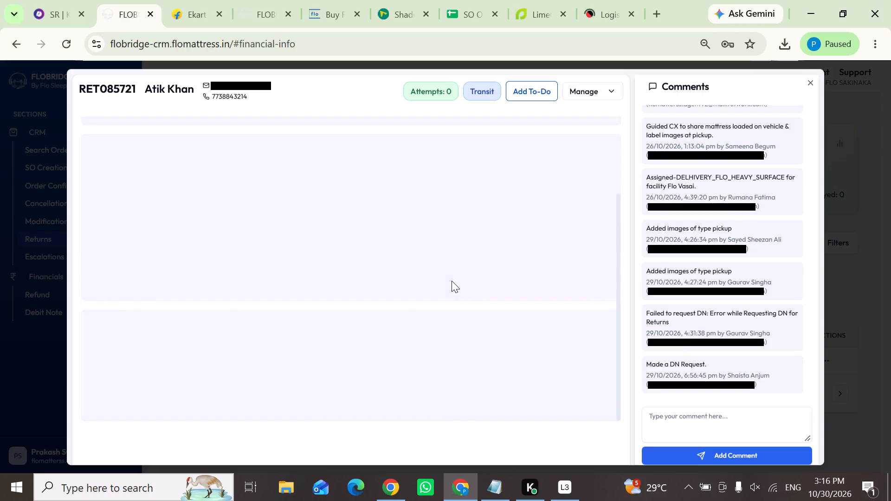
pyautogui.scroll(-3, 451, 282)
# Track the copied AWB number on the Delhivery website.
pyautogui.click(588, 6)
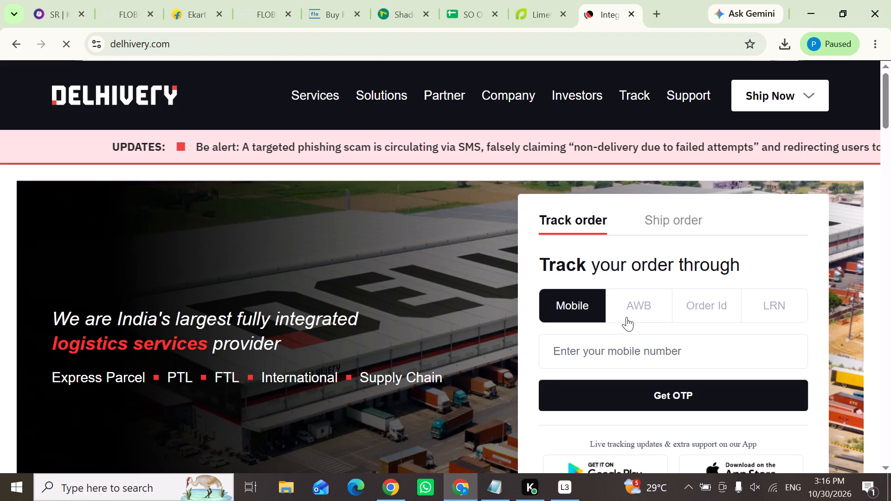
pyautogui.click(628, 307)
pyautogui.click(618, 351)
pyautogui.hotkey('ctrl', 'v')
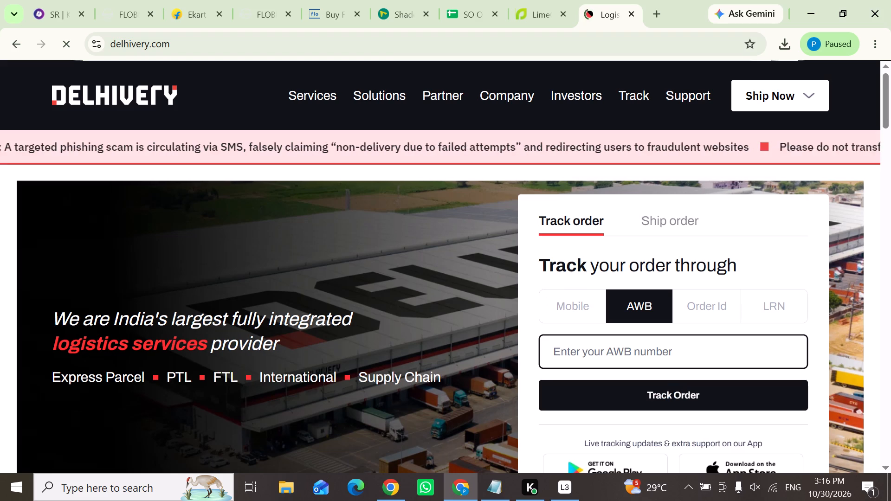
pyautogui.click(622, 398)
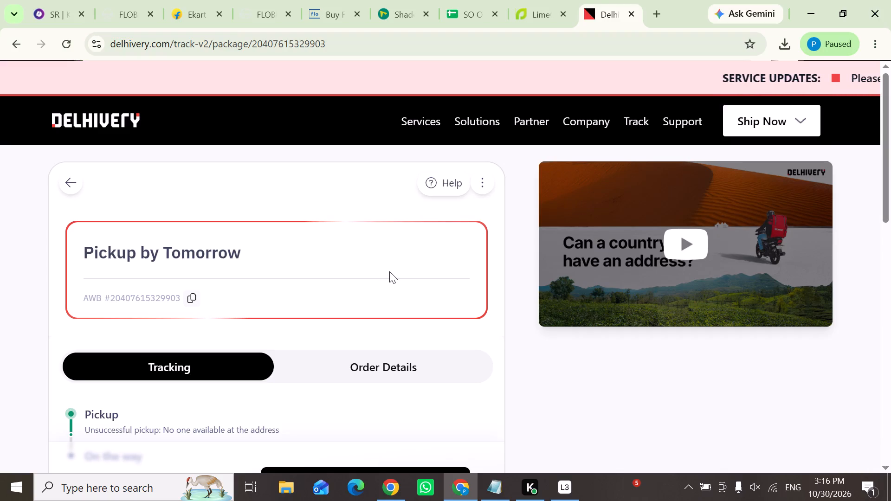
# Cancel the AWB of the DELHIVERY_FLO_HEAVY_SURFACE pickup in the Flobridge return's pickup details.
pyautogui.click(133, 0)
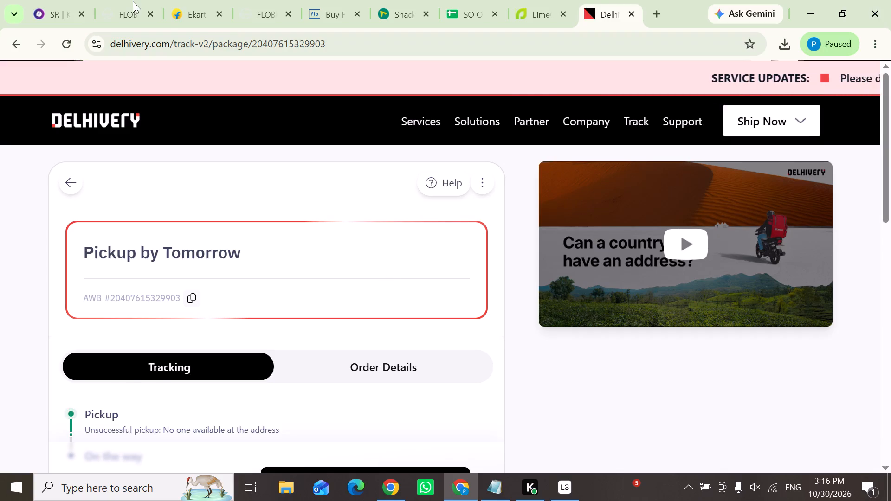
pyautogui.scroll(1, 161, 252)
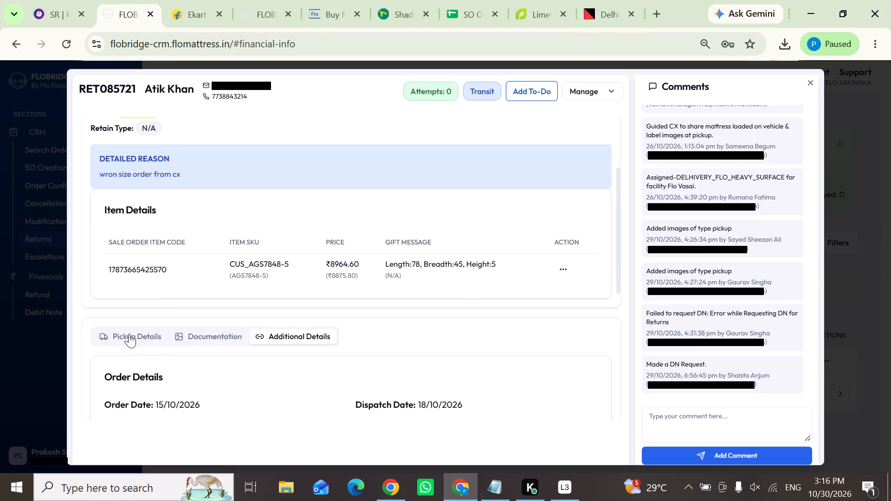
pyautogui.click(129, 334)
pyautogui.scroll(-2, 397, 321)
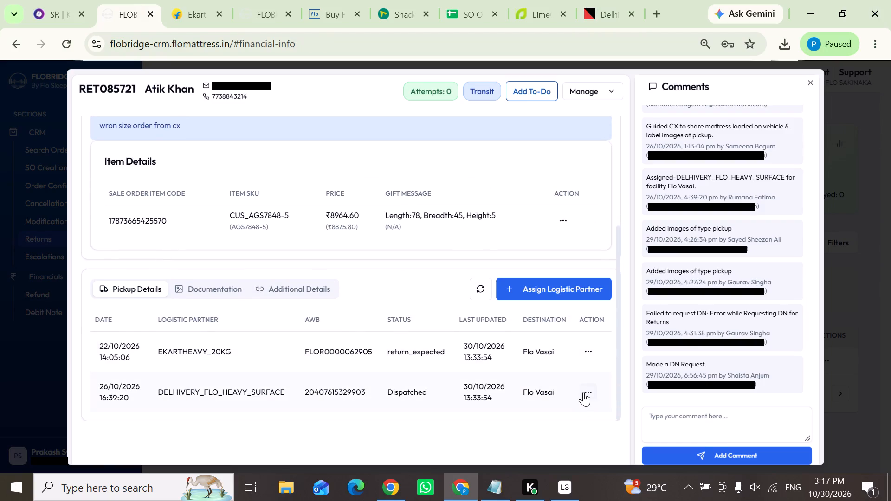
pyautogui.click(584, 391)
pyautogui.click(542, 448)
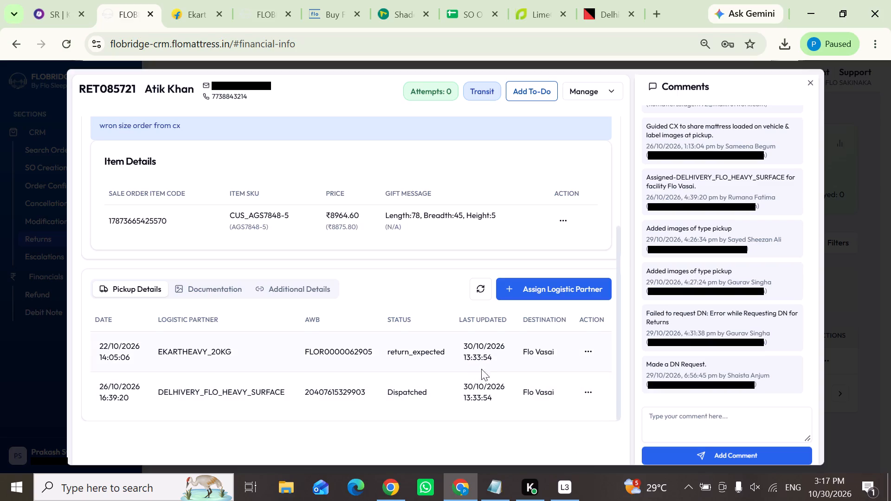
pyautogui.scroll(-3, 646, 356)
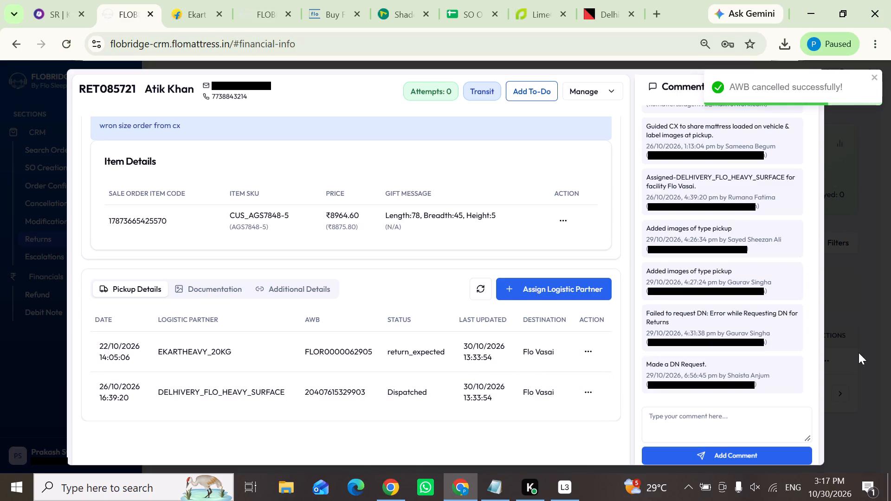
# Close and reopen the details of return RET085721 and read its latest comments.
pyautogui.click(859, 353)
pyautogui.click(827, 366)
pyautogui.click(802, 398)
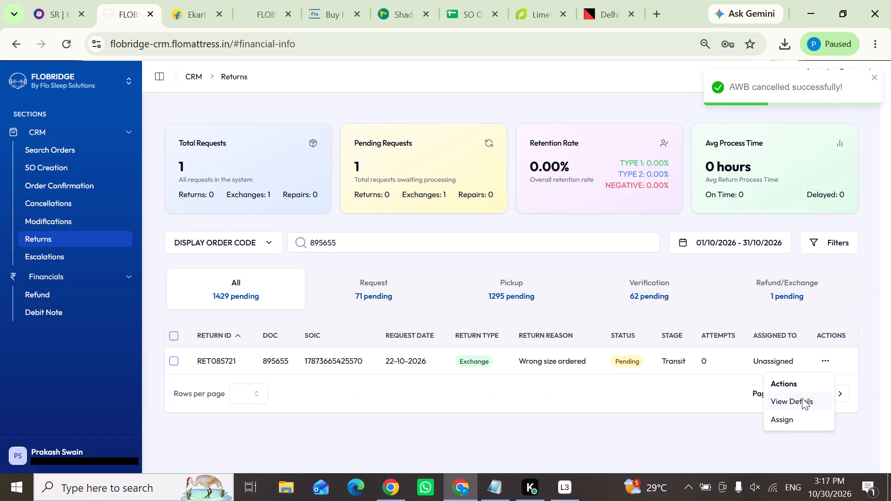
pyautogui.scroll(-4, 457, 308)
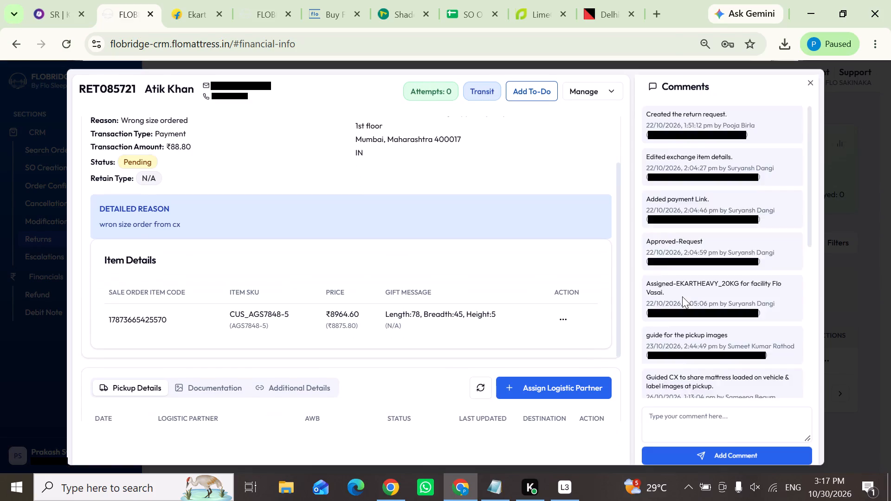
pyautogui.scroll(-3, 682, 296)
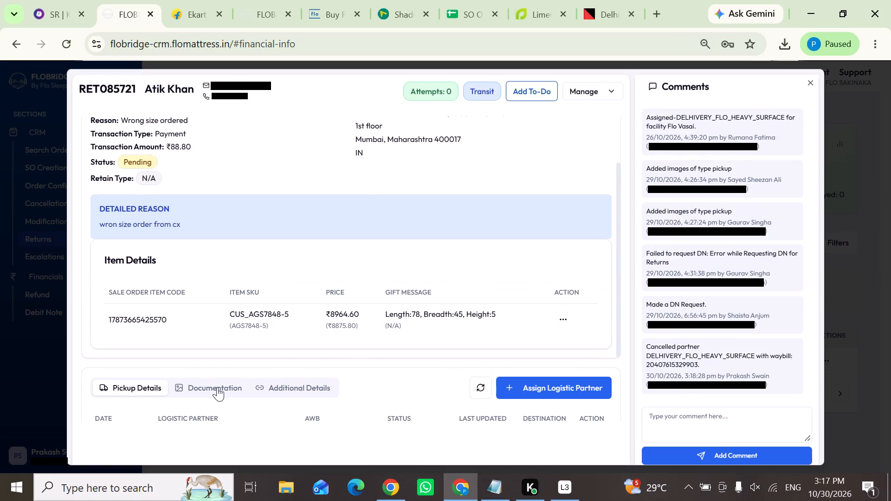
# Check the return's documentation, its DN and payment link details, and both pickups' statuses, closing the return details when done.
pyautogui.click(217, 387)
pyautogui.scroll(-2, 380, 336)
pyautogui.scroll(1, 380, 334)
pyautogui.click(292, 326)
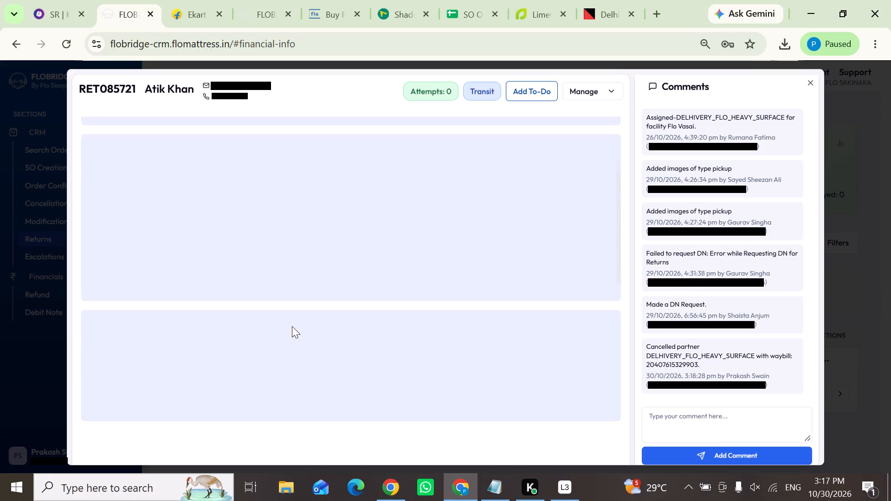
pyautogui.scroll(-3, 423, 321)
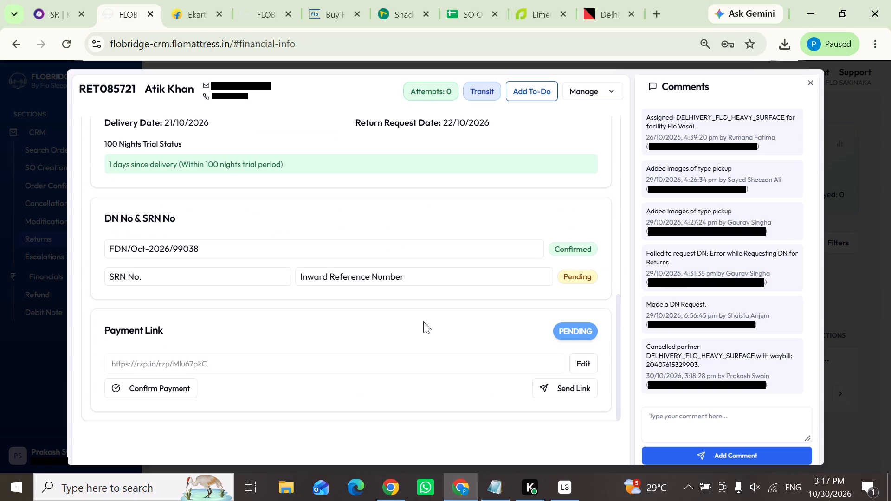
pyautogui.scroll(1, 423, 320)
pyautogui.click(138, 339)
pyautogui.scroll(-3, 371, 333)
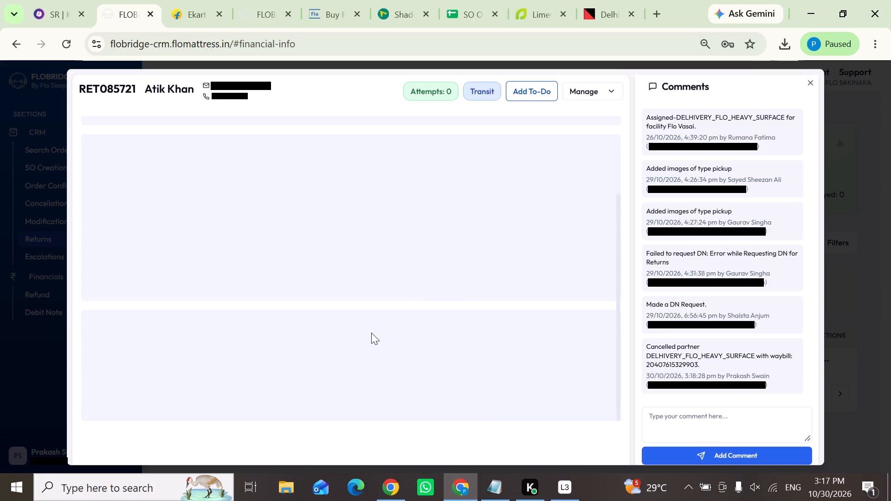
pyautogui.scroll(-2, 371, 333)
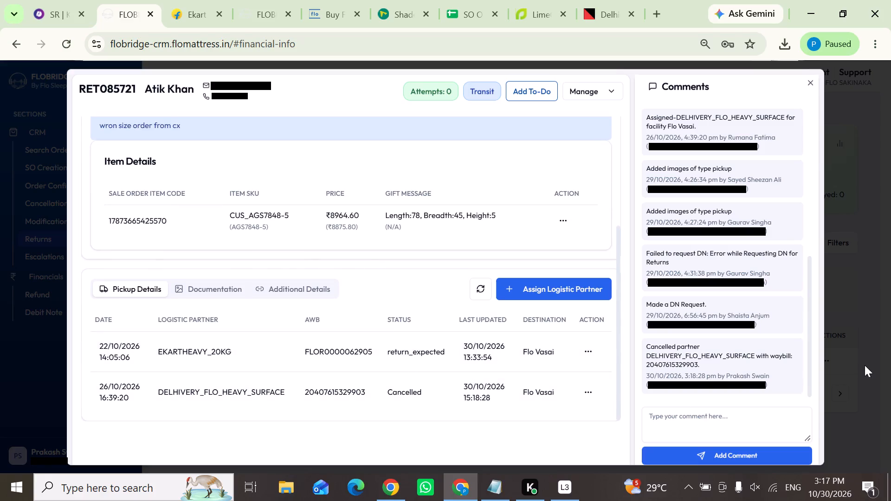
pyautogui.click(865, 364)
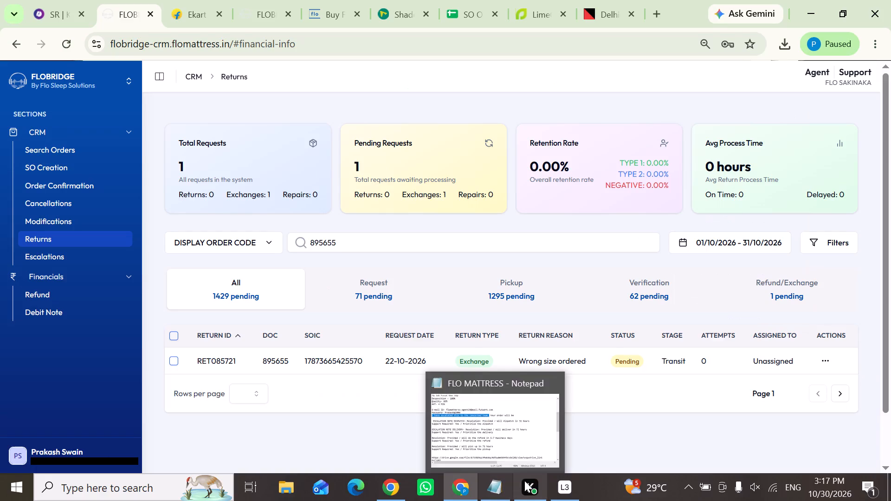
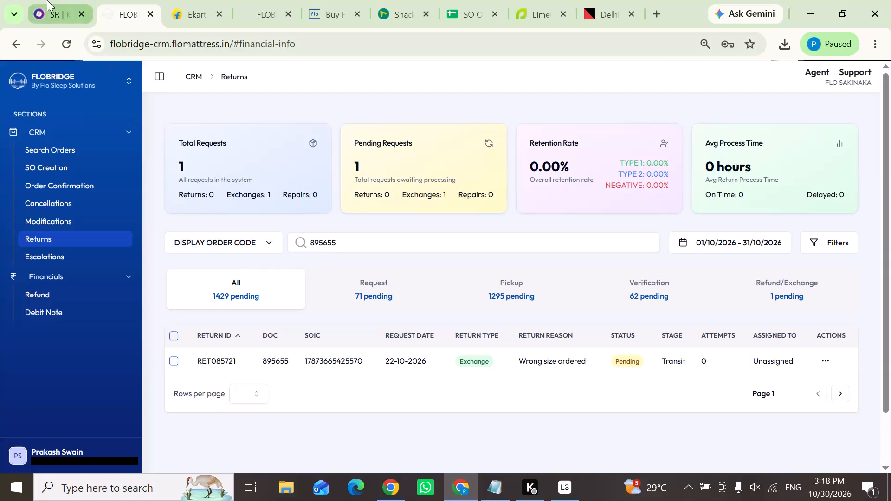
# Copy the caller's number from the ongoing Knowlarity call and search Flobridge orders by Notification Mobile, without the number's country prefix.
pyautogui.click(47, 0)
pyautogui.click(222, 239)
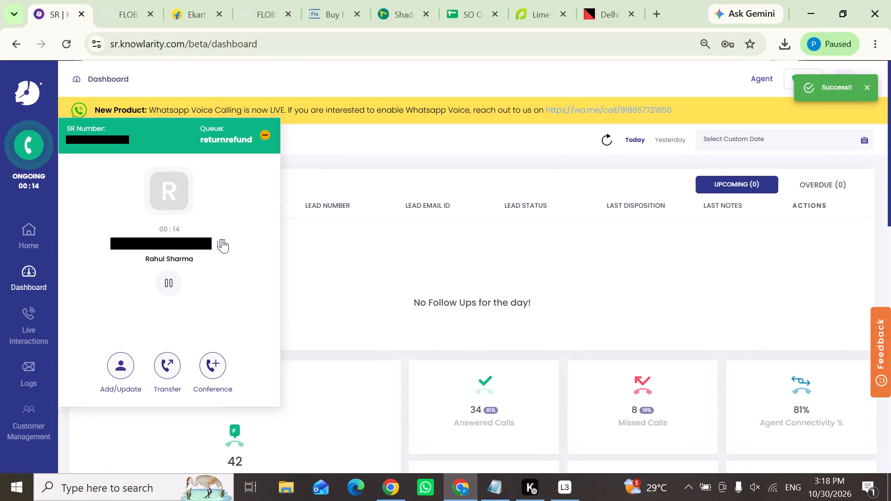
pyautogui.click(127, 0)
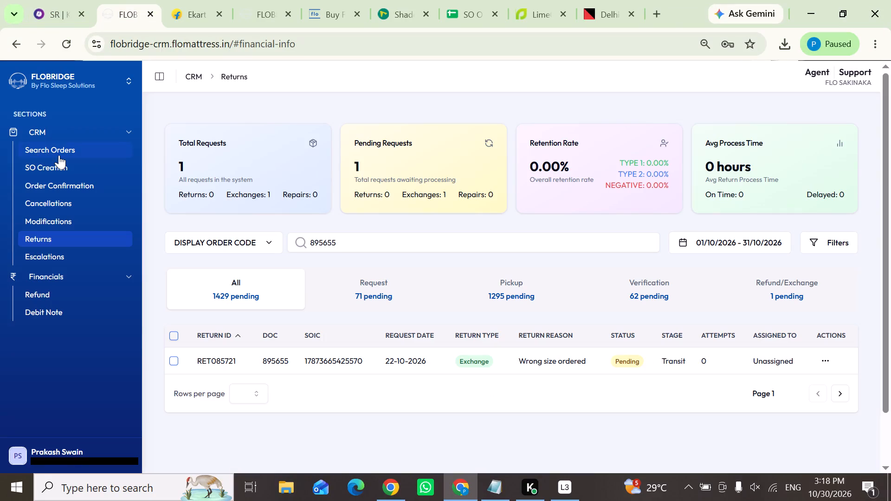
pyautogui.click(59, 155)
pyautogui.click(219, 128)
pyautogui.click(238, 167)
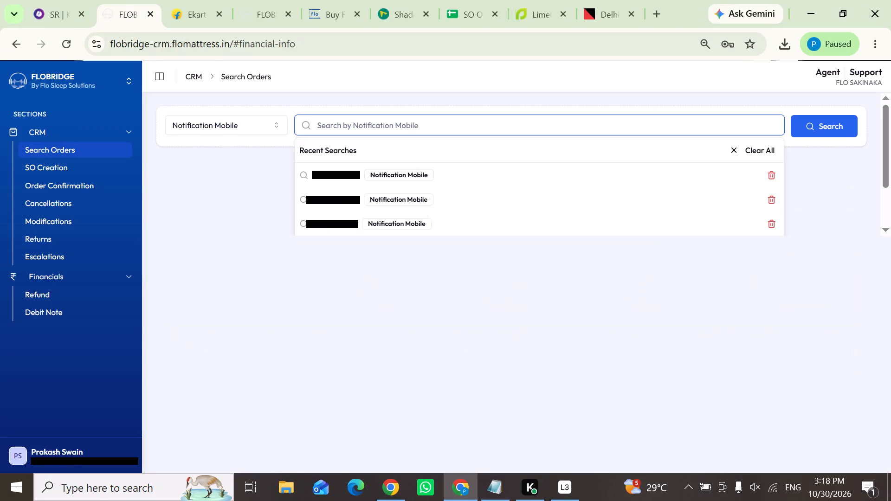
pyautogui.hotkey('ctrl', 'v')
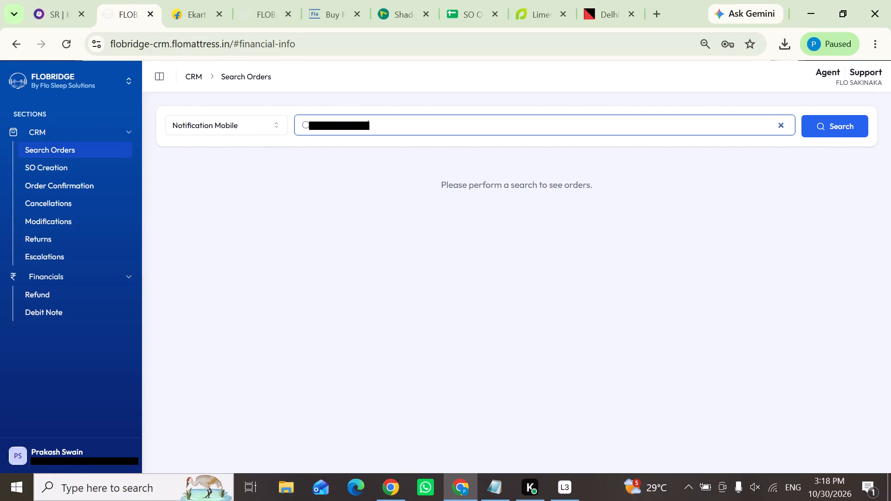
pyautogui.moveTo(328, 124); pyautogui.dragTo(314, 124)
pyautogui.press('BackSpace')
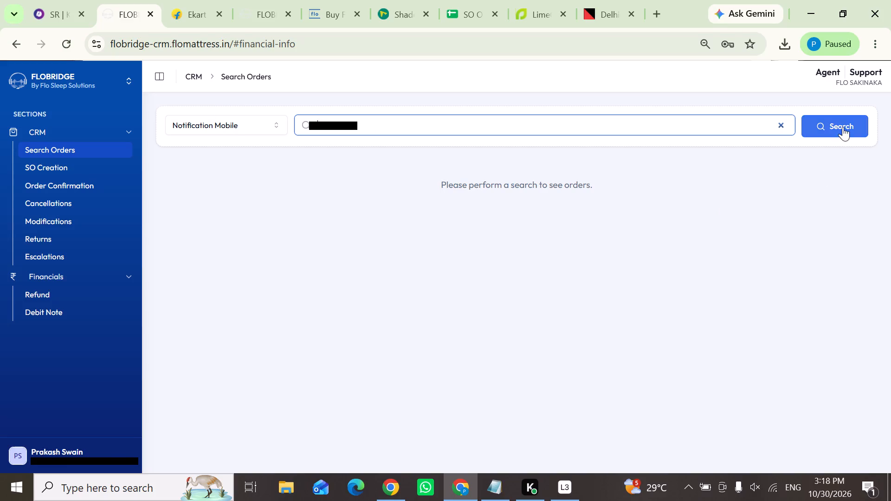
pyautogui.click(843, 127)
pyautogui.scroll(-3, 460, 320)
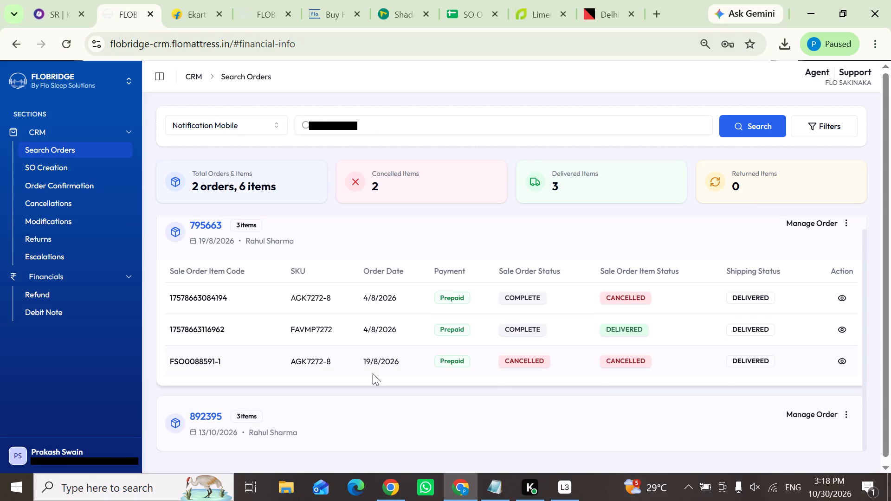
pyautogui.click(415, 424)
pyautogui.scroll(-3, 412, 424)
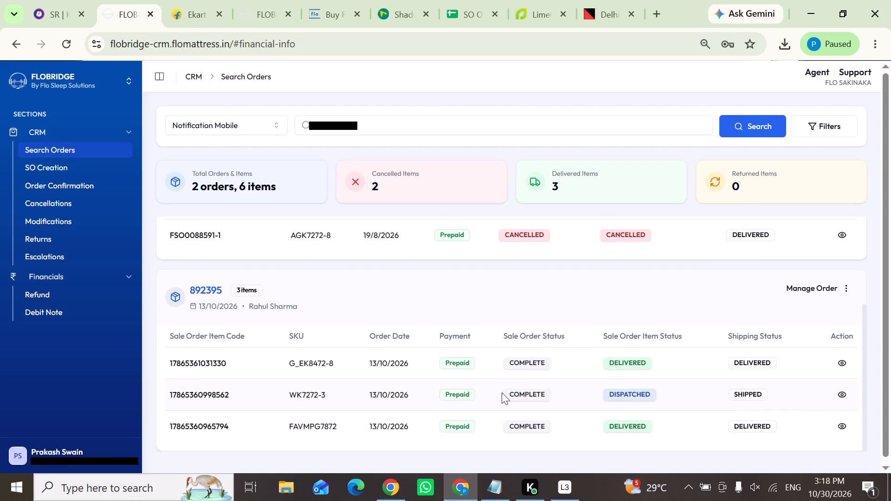
pyautogui.scroll(1, 502, 392)
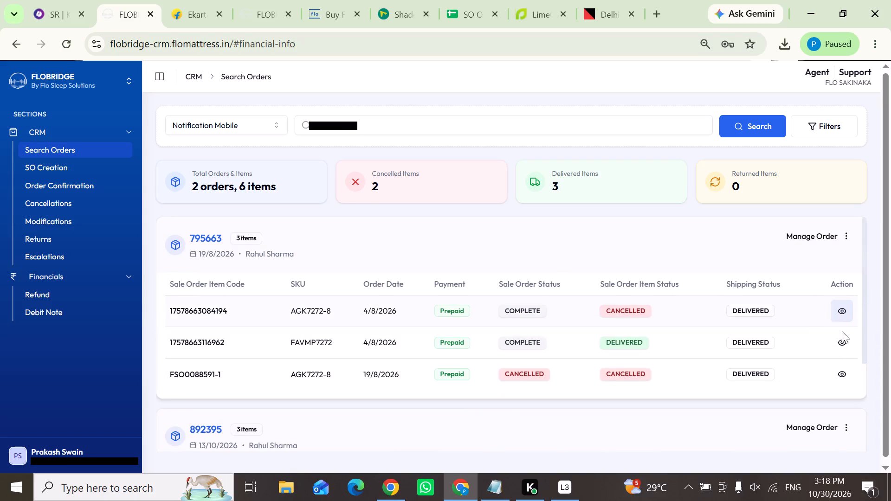
pyautogui.click(844, 378)
pyautogui.click(349, 251)
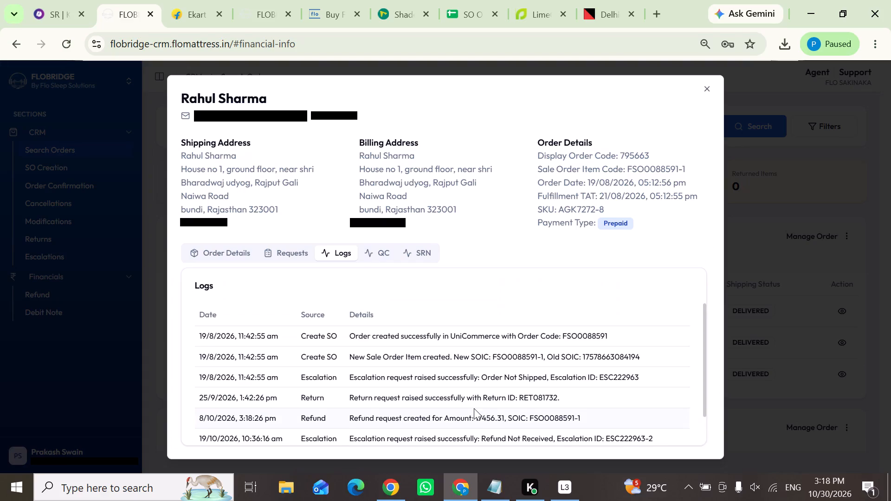
pyautogui.scroll(-2, 474, 409)
pyautogui.click(797, 386)
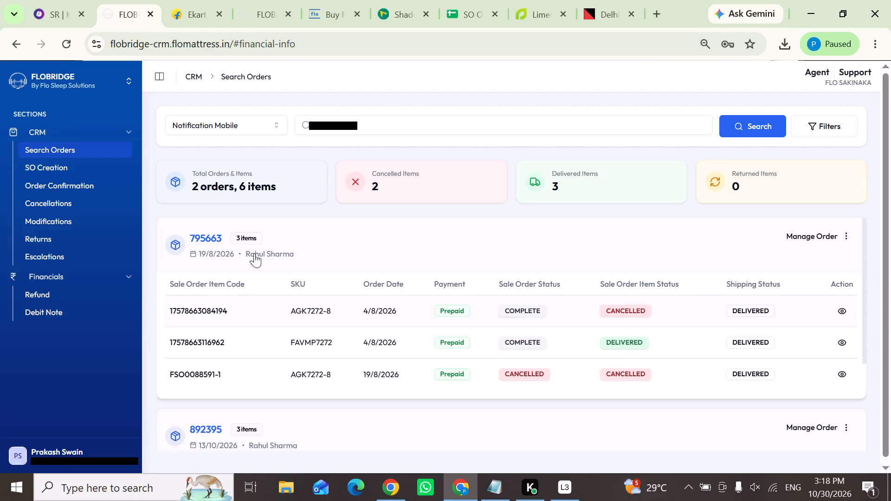
pyautogui.moveTo(229, 239); pyautogui.dragTo(186, 240)
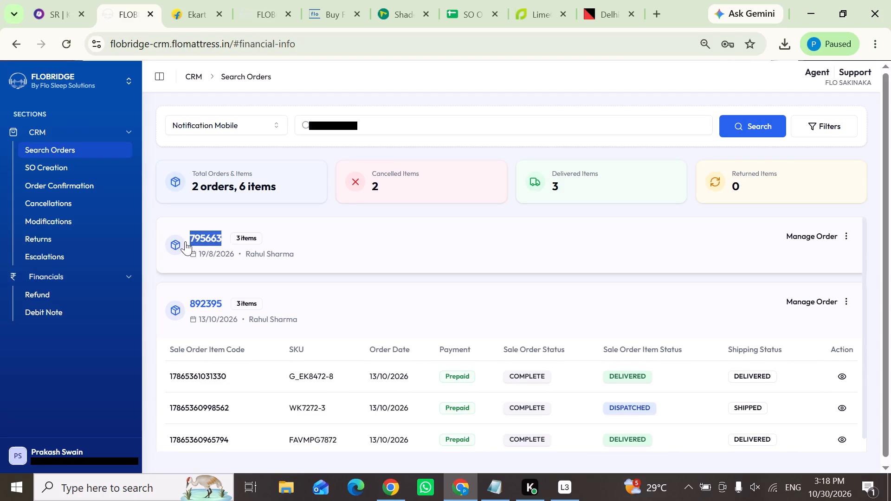
pyautogui.hotkey('ctrl', 'c')
pyautogui.click(48, 0)
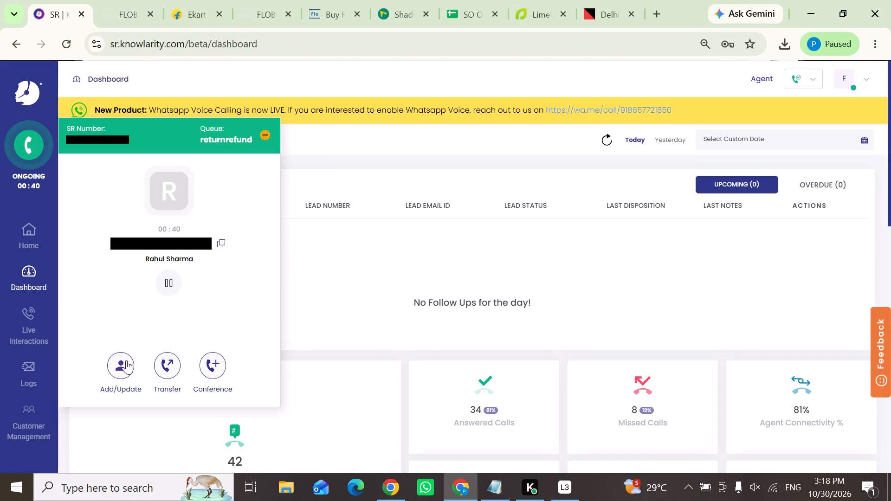
pyautogui.click(126, 360)
pyautogui.scroll(-1, 138, 315)
pyautogui.click(135, 322)
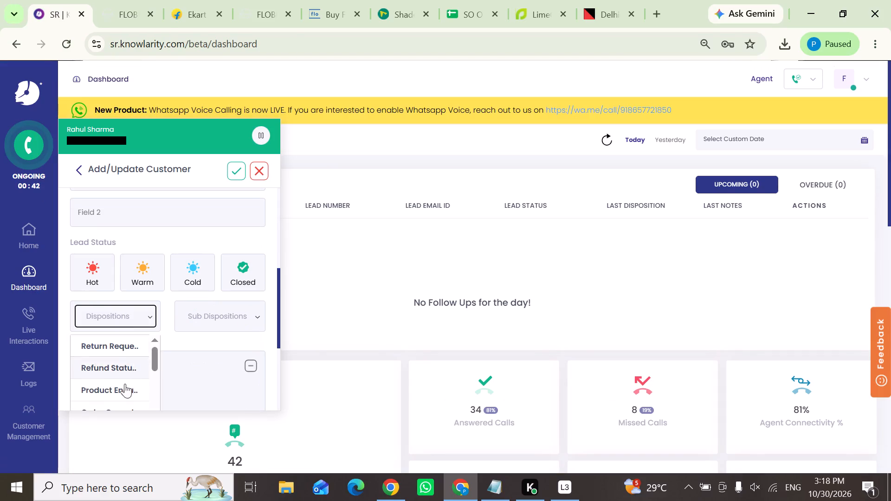
pyautogui.click(116, 369)
pyautogui.click(115, 389)
pyautogui.hotkey('ctrl', 'v')
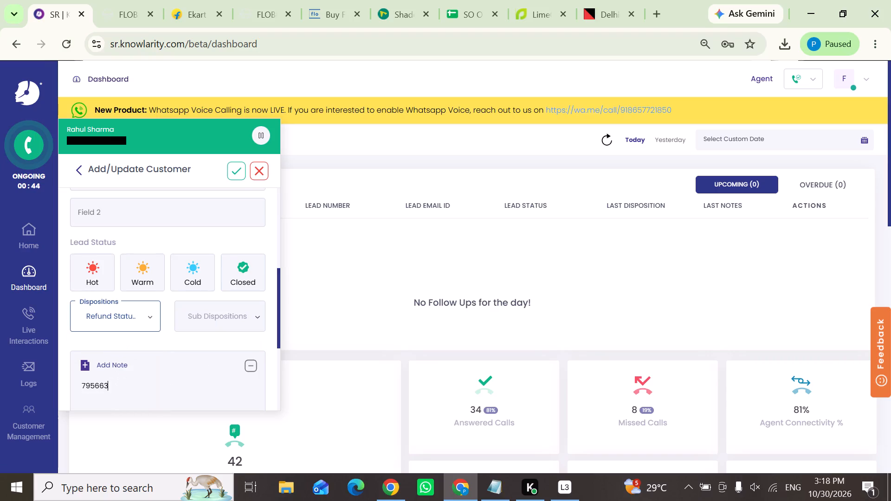
pyautogui.click(233, 171)
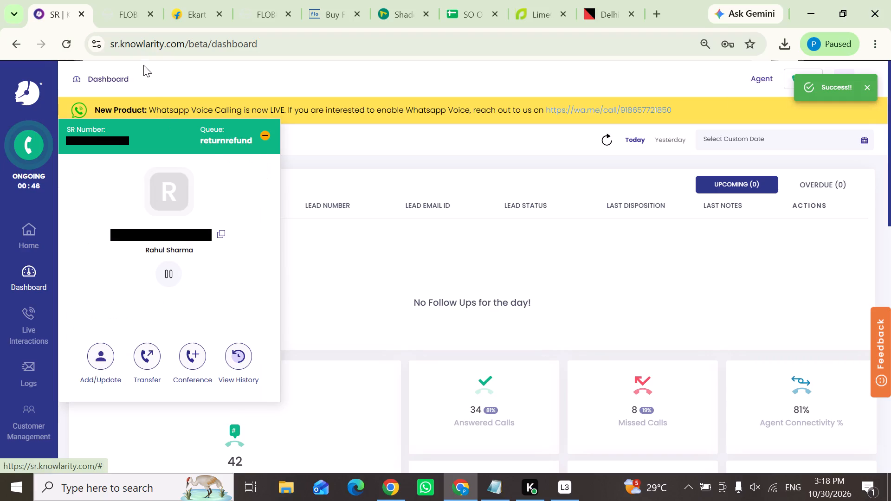
pyautogui.click(129, 14)
pyautogui.click(44, 290)
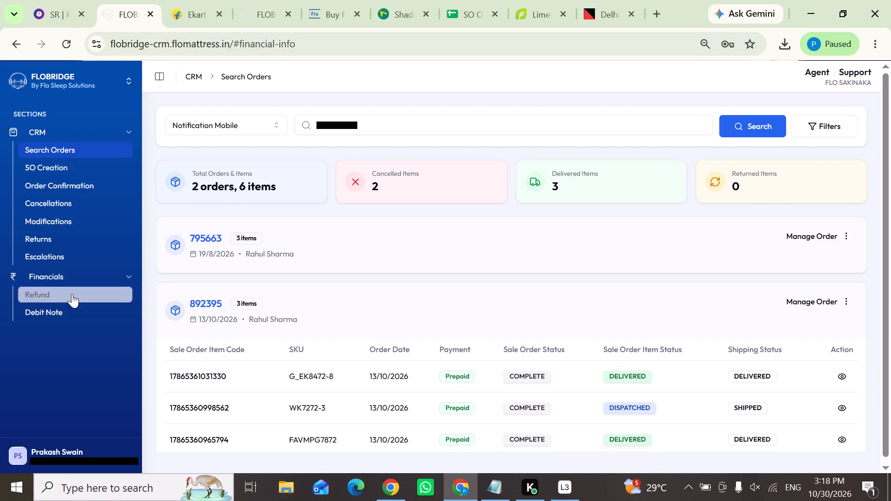
pyautogui.click(331, 258)
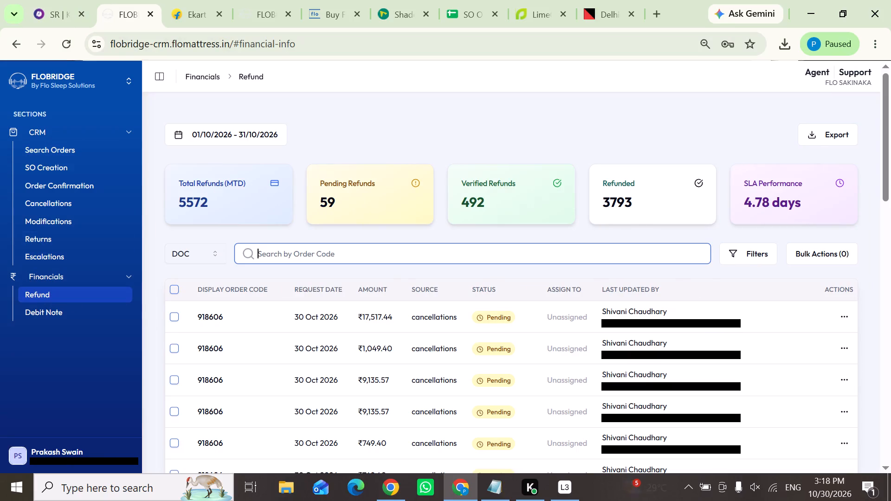
pyautogui.hotkey('ctrl', 'v')
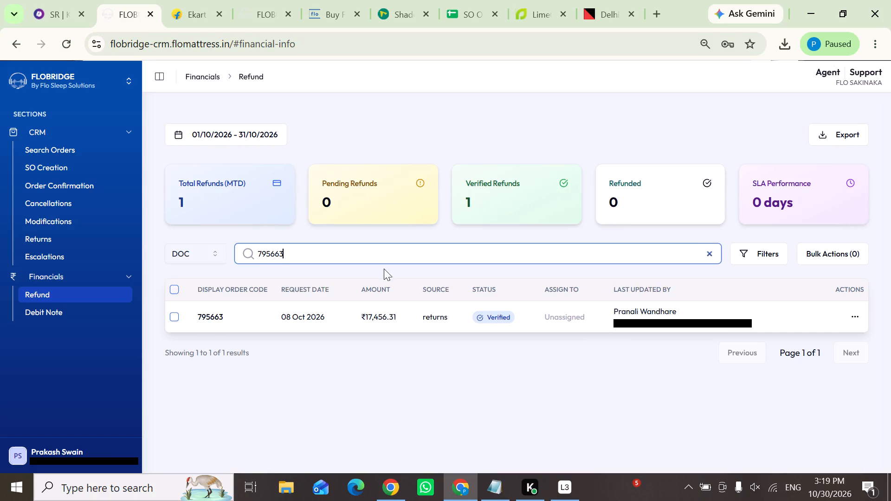
pyautogui.click(855, 318)
pyautogui.click(831, 340)
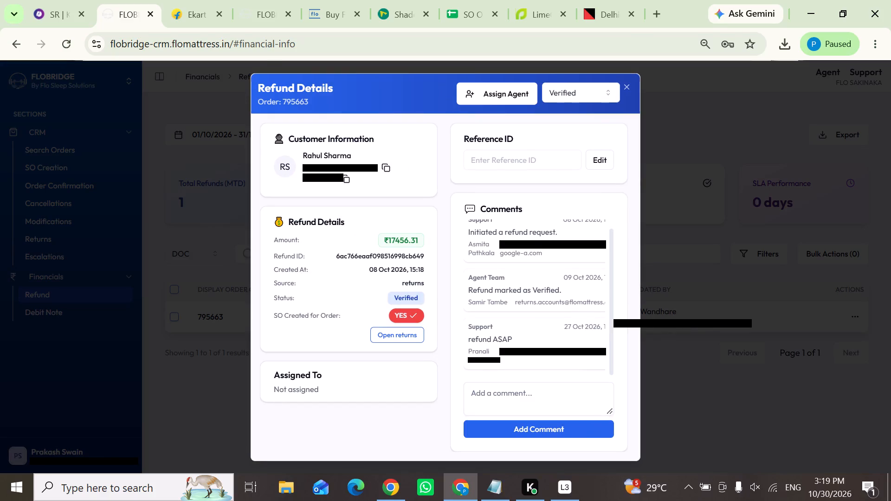
pyautogui.scroll(2, 553, 337)
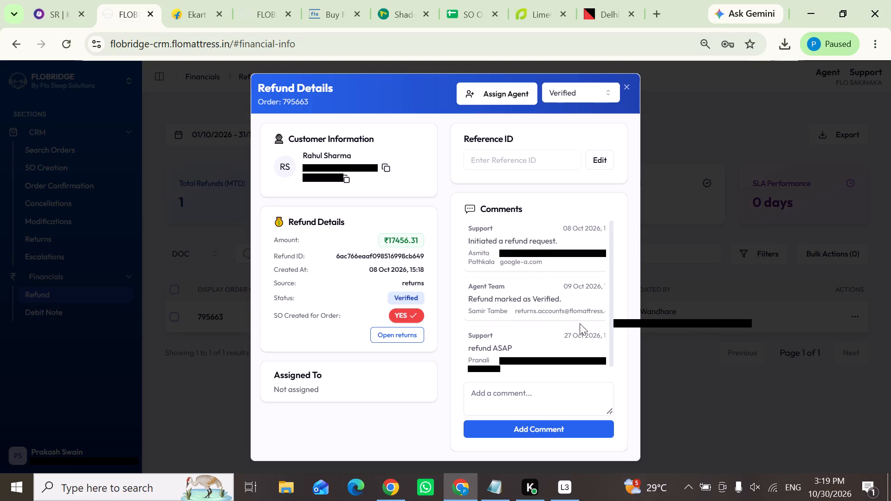
pyautogui.click(721, 375)
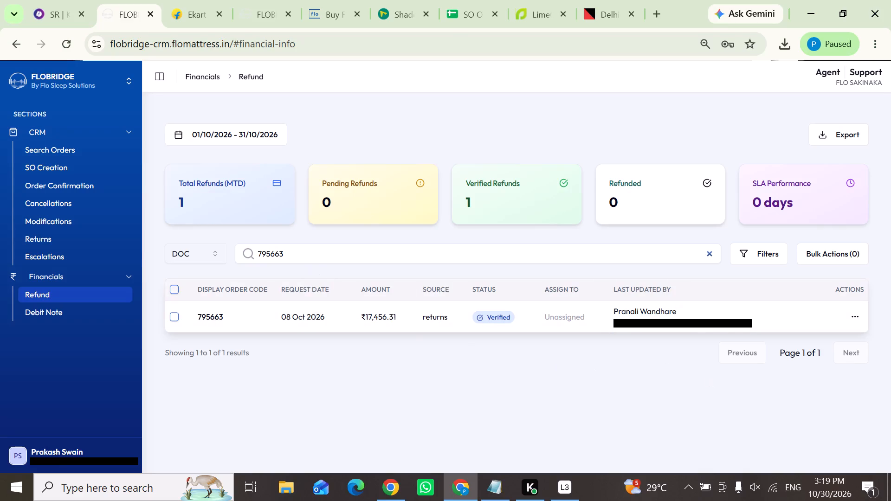
pyautogui.moveTo(295, 254); pyautogui.dragTo(253, 254)
pyautogui.hotkey('ctrl', 'c')
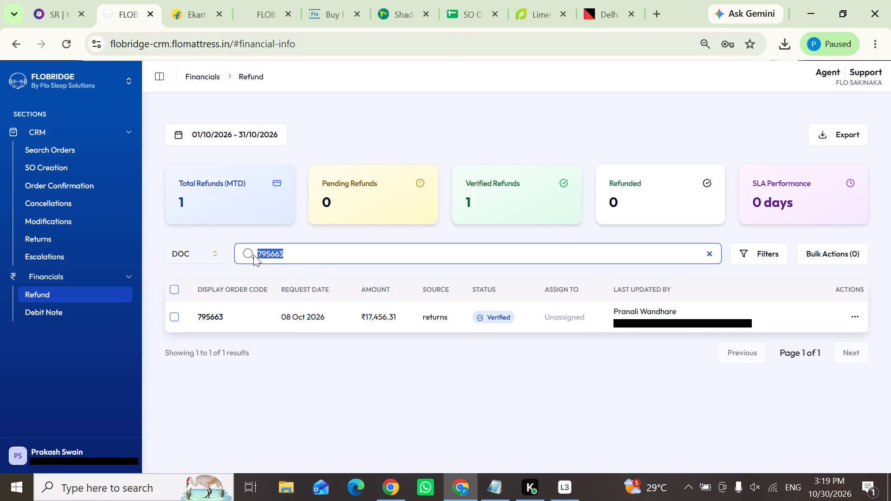
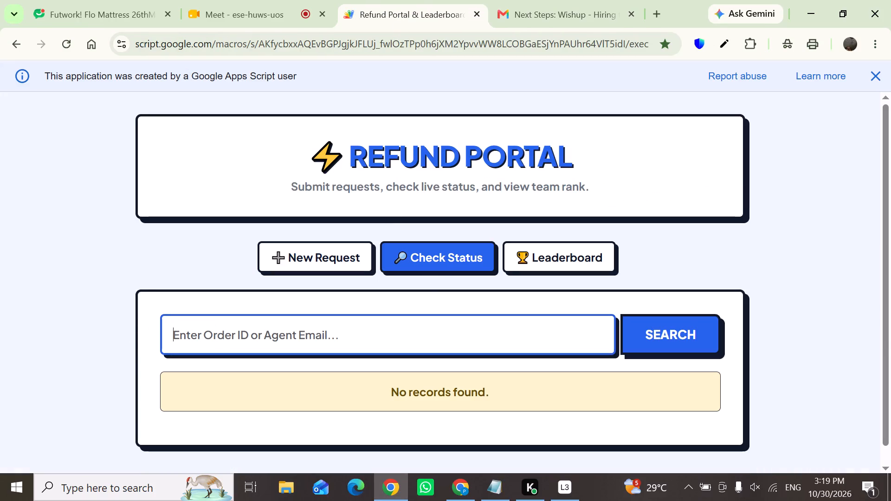
pyautogui.hotkey('ctrl', 'v')
pyautogui.click(633, 348)
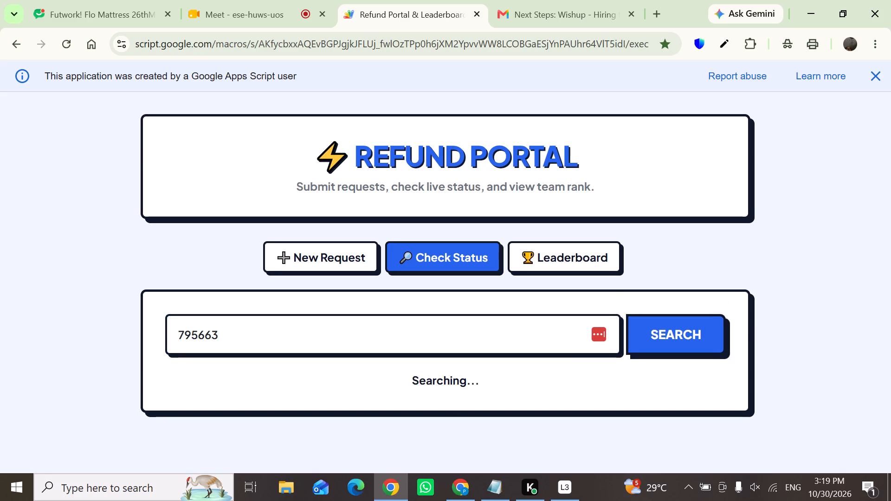
pyautogui.click(298, 252)
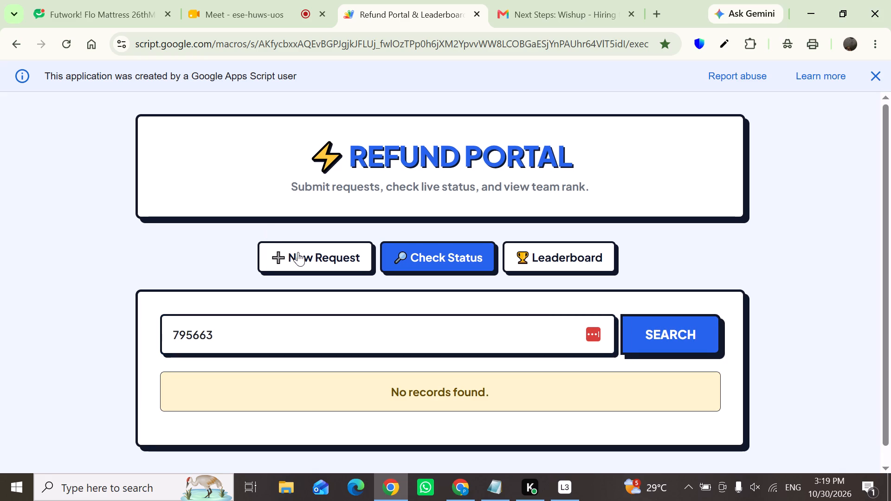
pyautogui.click(252, 356)
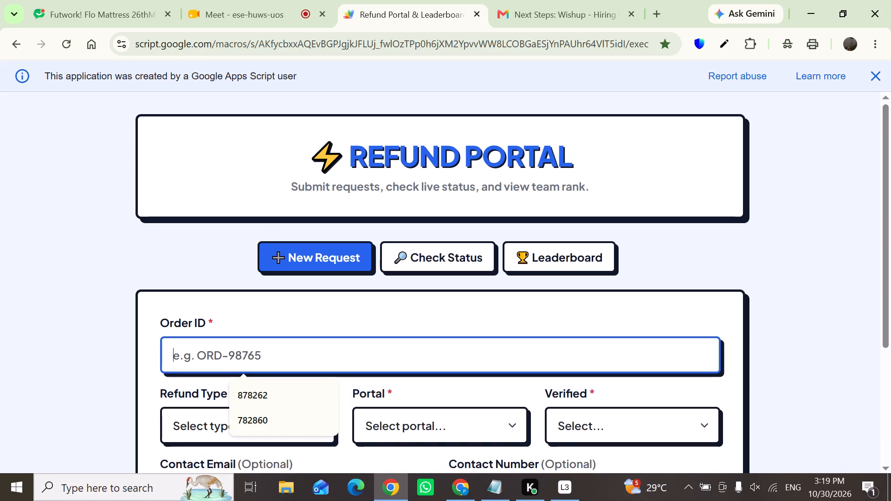
pyautogui.hotkey('ctrl', 'v')
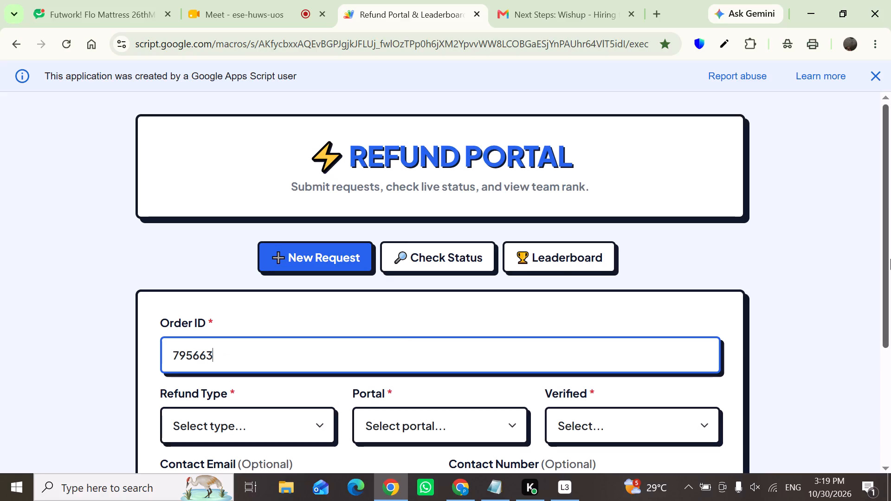
pyautogui.moveTo(890, 253); pyautogui.dragTo(890, 316)
pyautogui.click(322, 327)
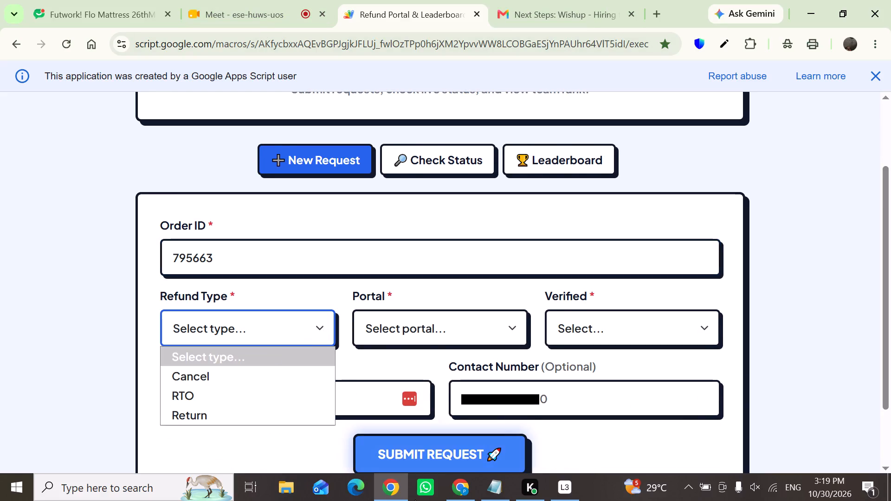
pyautogui.click(455, 498)
pyautogui.click(857, 312)
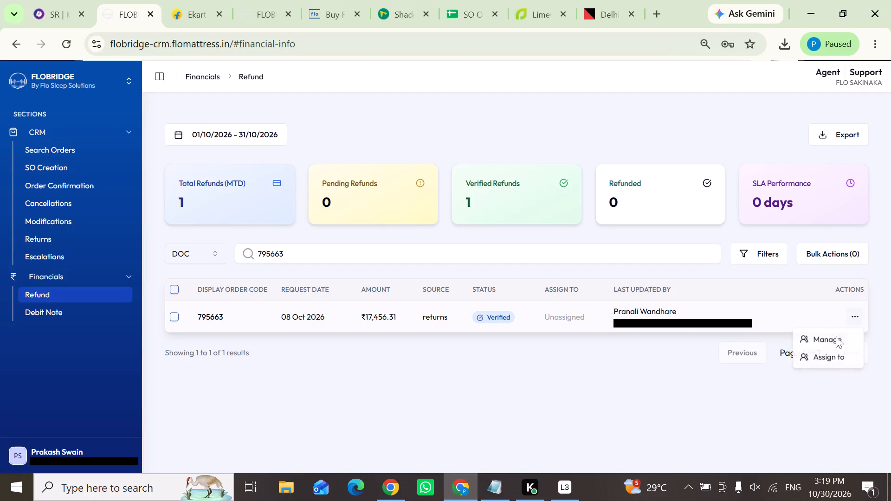
pyautogui.click(826, 341)
pyautogui.scroll(2, 520, 273)
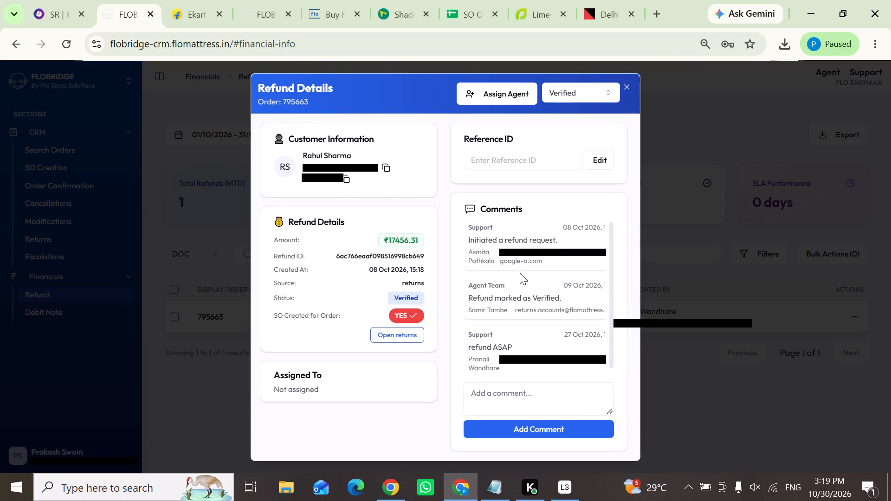
pyautogui.scroll(1, 520, 273)
pyautogui.click(757, 375)
pyautogui.moveTo(317, 250); pyautogui.dragTo(220, 250)
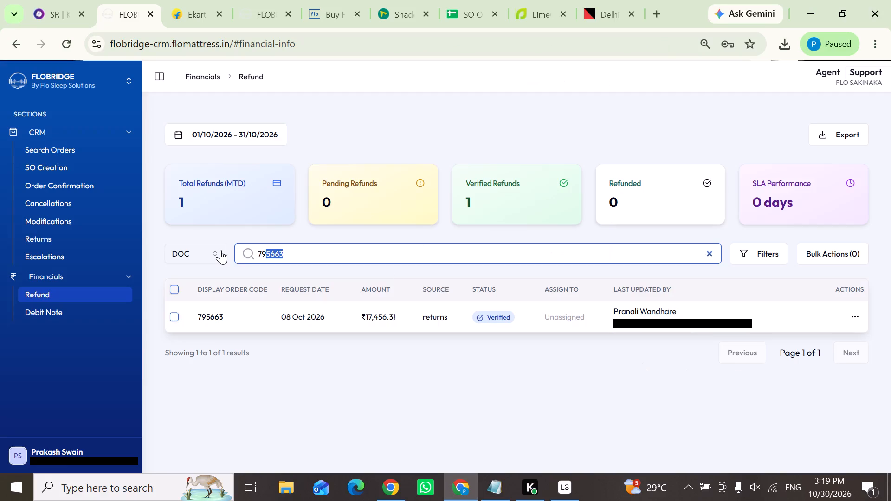
pyautogui.hotkey('ctrl', 'c')
pyautogui.click(260, 0)
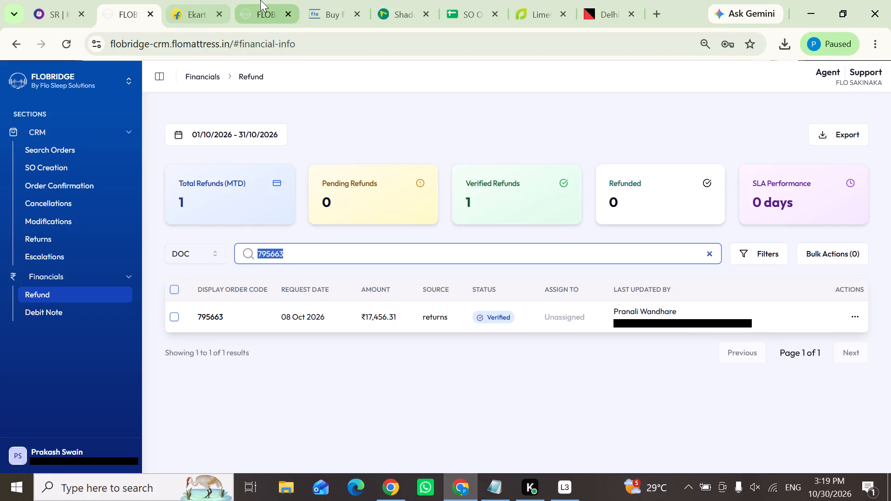
pyautogui.moveTo(388, 125); pyautogui.dragTo(308, 123)
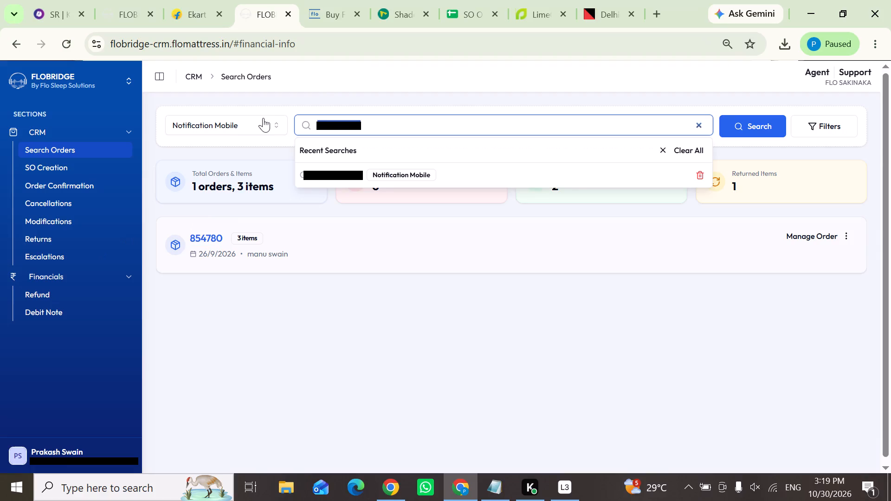
pyautogui.hotkey('ctrl', 'v')
pyautogui.click(764, 120)
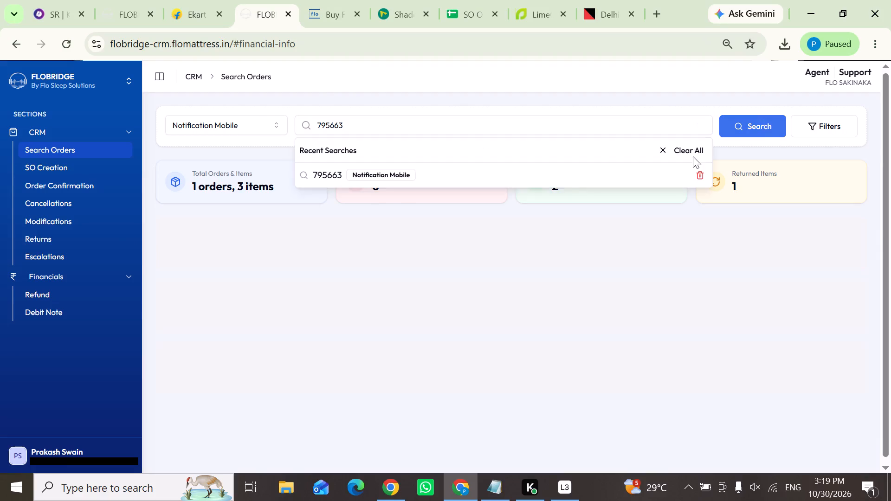
pyautogui.click(220, 116)
pyautogui.click(235, 142)
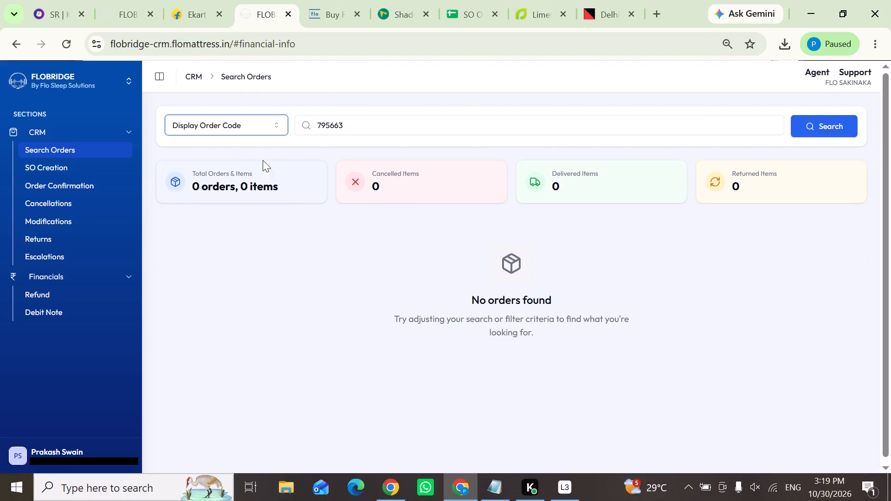
pyautogui.click(854, 140)
pyautogui.click(833, 127)
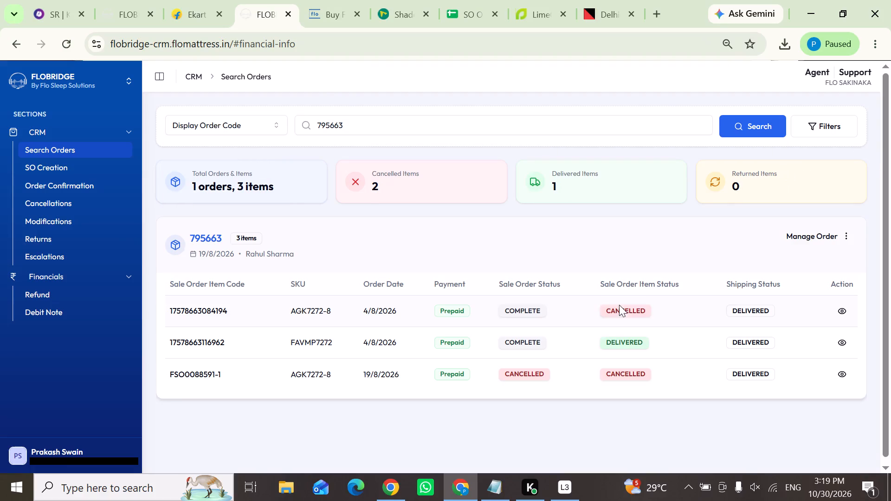
pyautogui.click(843, 378)
pyautogui.click(347, 245)
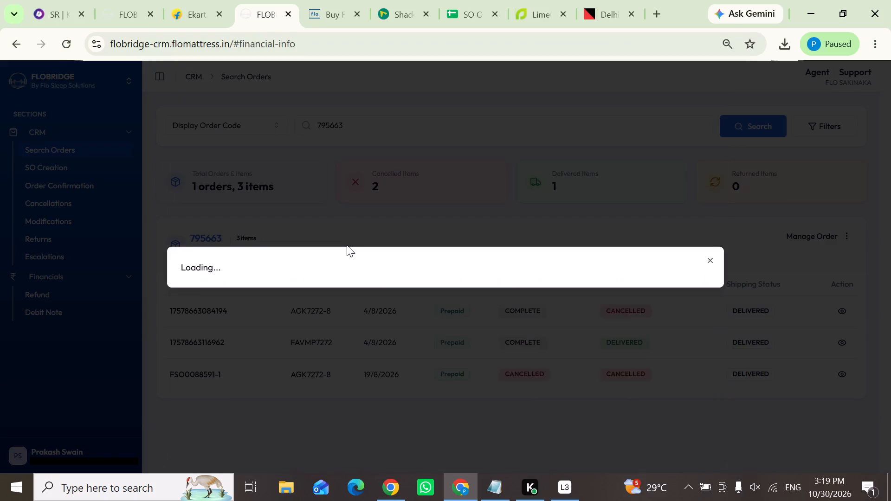
pyautogui.scroll(-2, 461, 407)
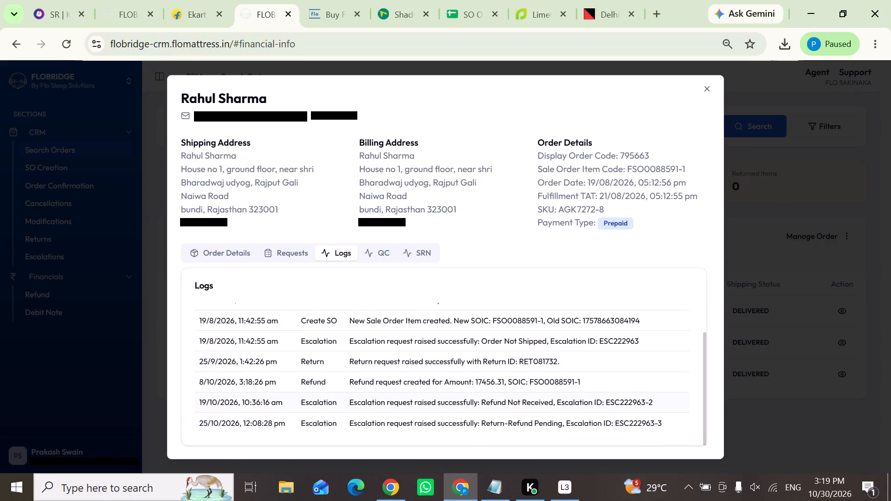
pyautogui.click(794, 374)
pyautogui.moveTo(227, 238); pyautogui.dragTo(188, 237)
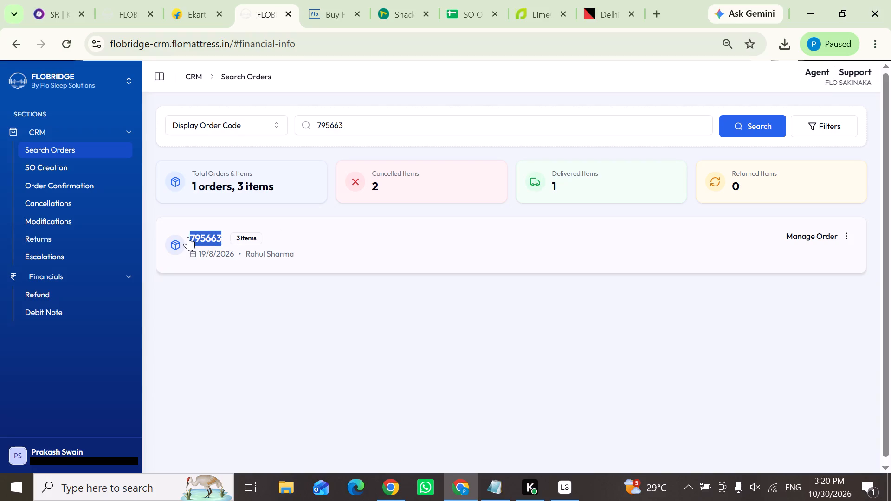
pyautogui.hotkey('ctrl', 'c')
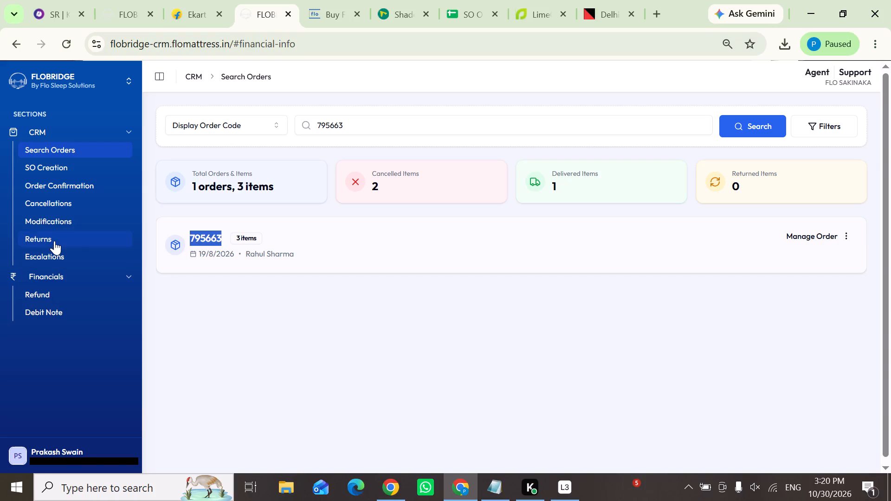
pyautogui.click(54, 241)
pyautogui.click(346, 249)
pyautogui.hotkey('ctrl', 'v')
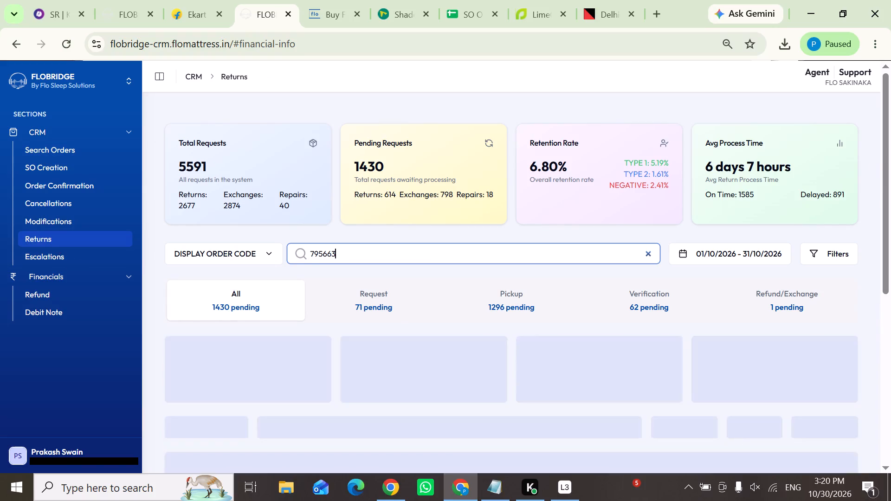
pyautogui.press('Return')
pyautogui.press('Return')
pyautogui.press('Return')
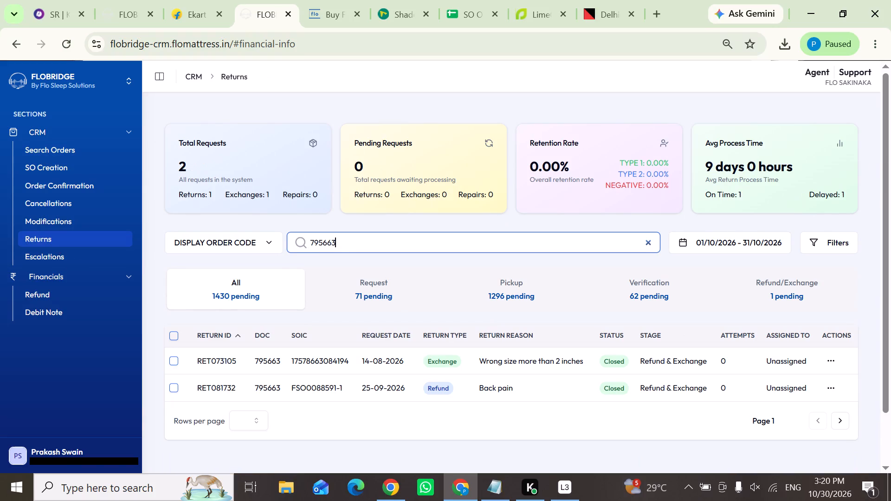
pyautogui.click(828, 386)
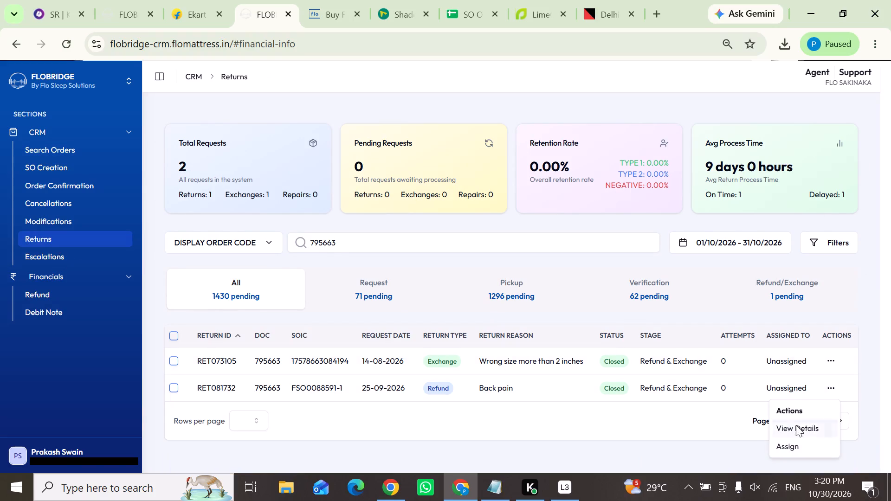
pyautogui.click(796, 425)
pyautogui.scroll(-3, 641, 318)
pyautogui.scroll(-2, 758, 326)
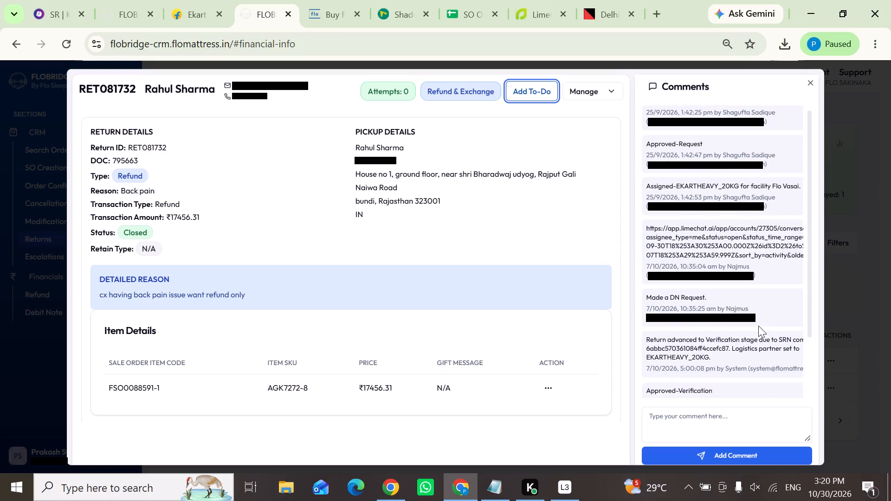
pyautogui.scroll(-1, 758, 326)
pyautogui.scroll(-4, 462, 376)
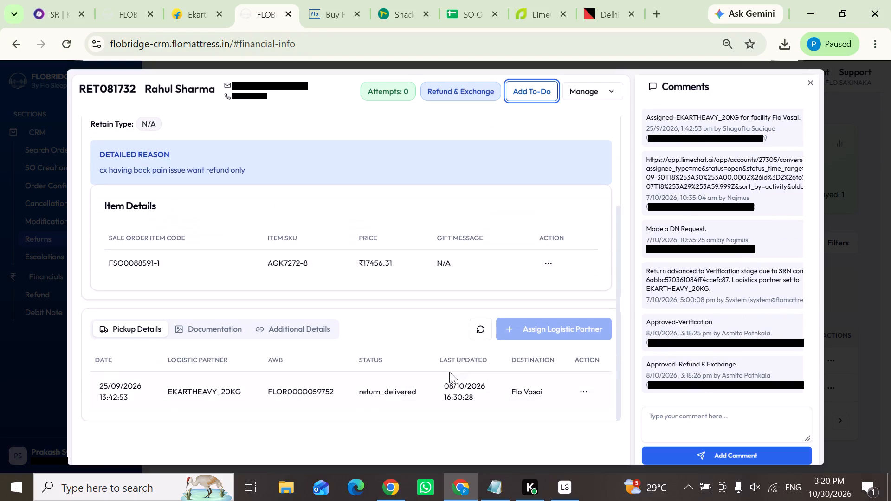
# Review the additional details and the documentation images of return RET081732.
pyautogui.click(279, 326)
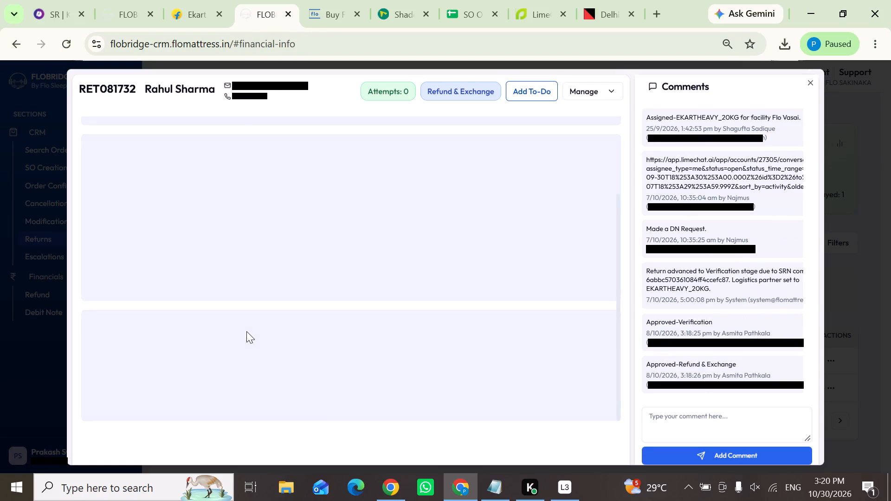
pyautogui.scroll(-2, 490, 296)
pyautogui.scroll(1, 267, 231)
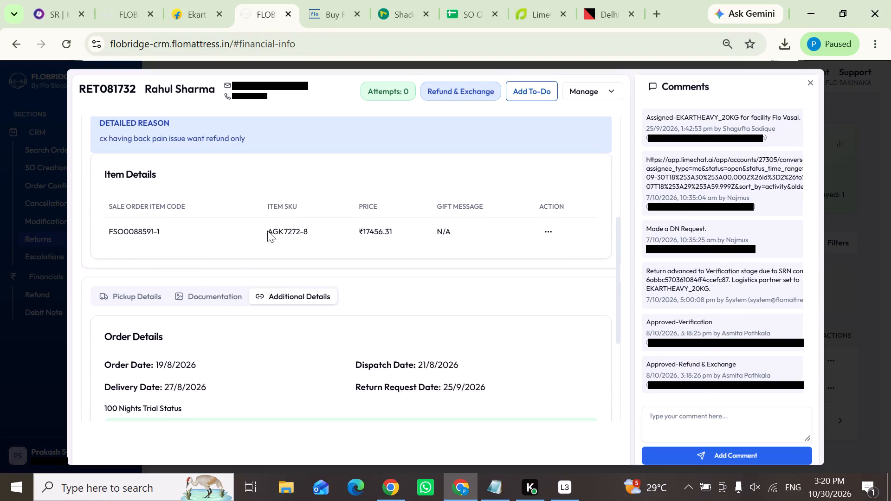
pyautogui.click(212, 331)
pyautogui.scroll(-2, 387, 320)
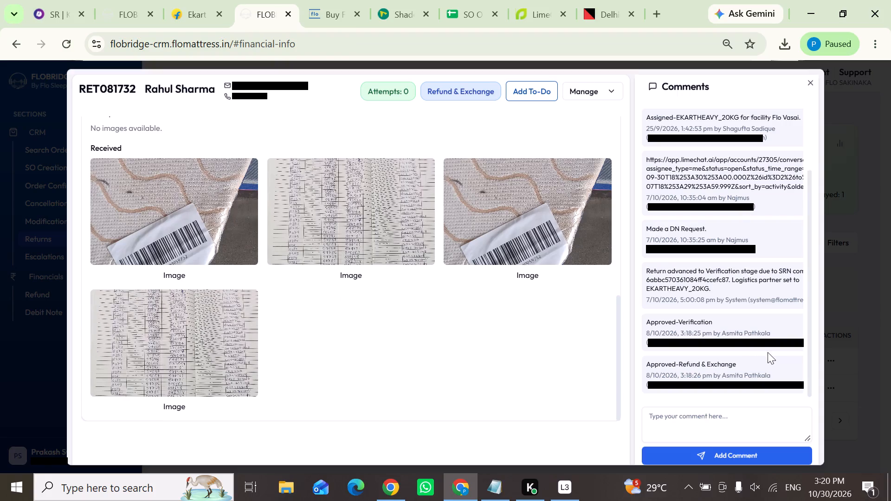
pyautogui.scroll(-3, 745, 334)
pyautogui.scroll(1, 476, 332)
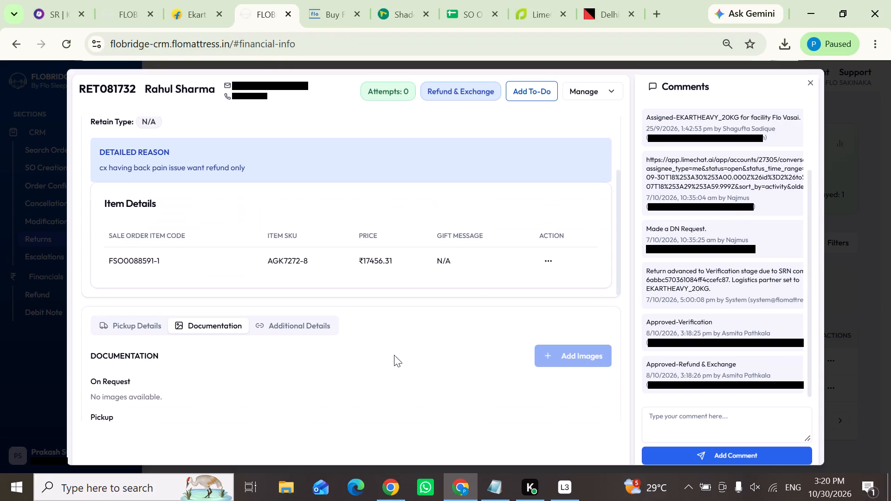
pyautogui.click(123, 321)
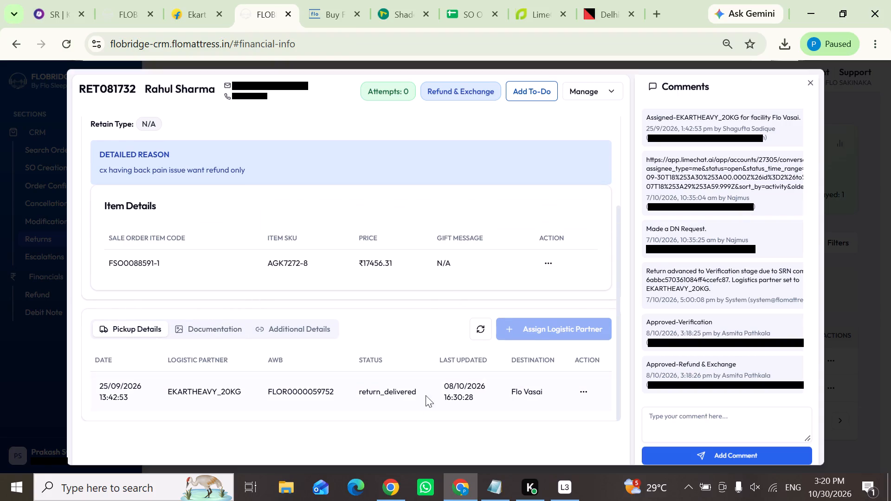
pyautogui.moveTo(422, 392); pyautogui.dragTo(358, 391)
pyautogui.click(360, 404)
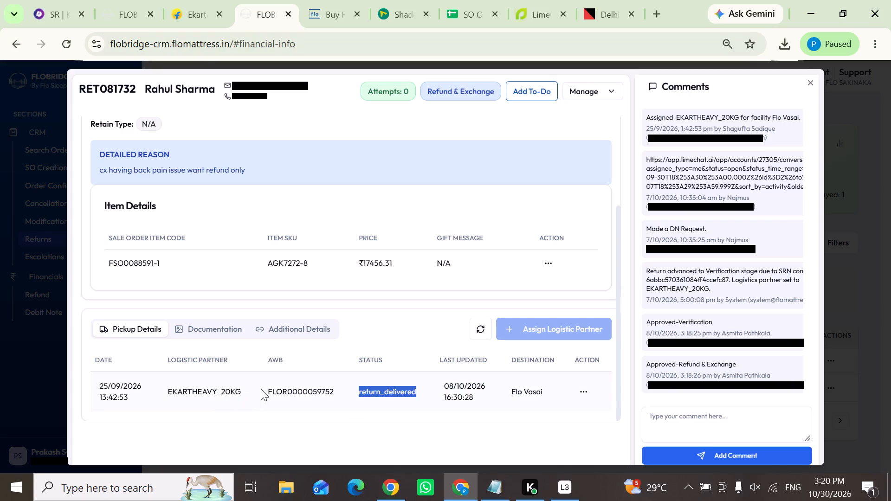
pyautogui.scroll(-1, 727, 341)
pyautogui.scroll(1, 727, 341)
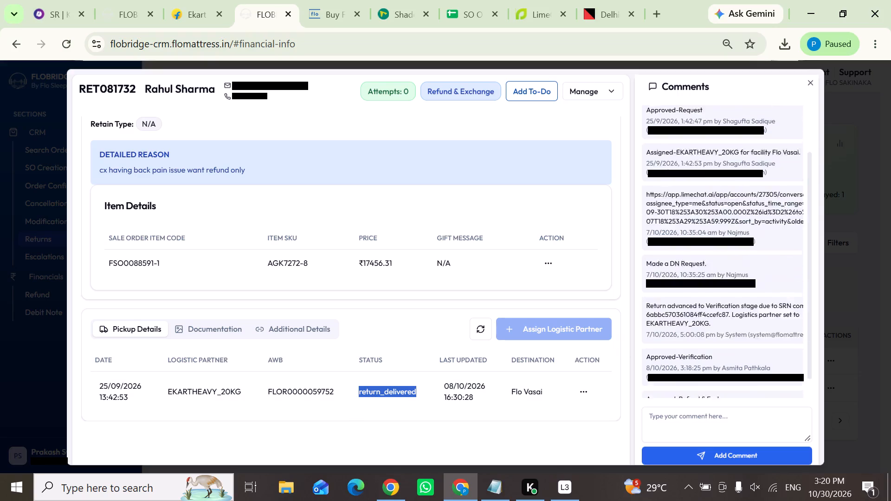
pyautogui.scroll(1, 727, 341)
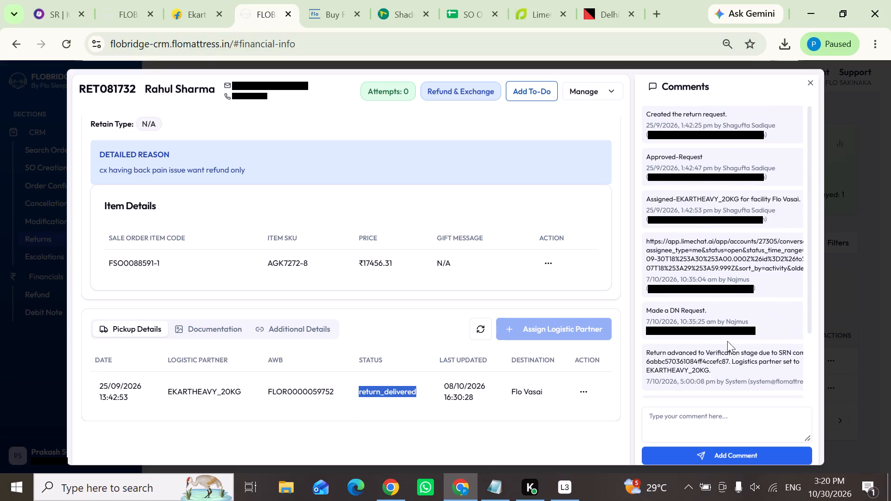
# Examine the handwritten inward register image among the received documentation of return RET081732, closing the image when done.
pyautogui.click(216, 335)
pyautogui.scroll(-1, 355, 334)
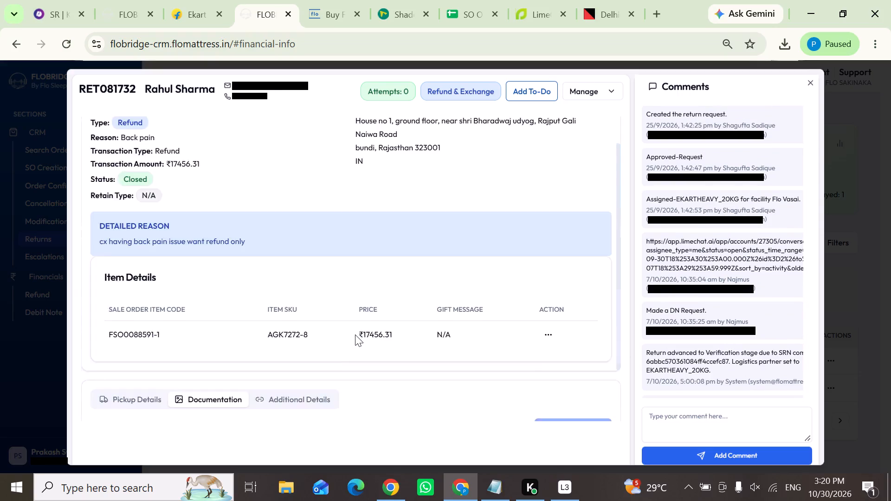
pyautogui.scroll(-2, 355, 334)
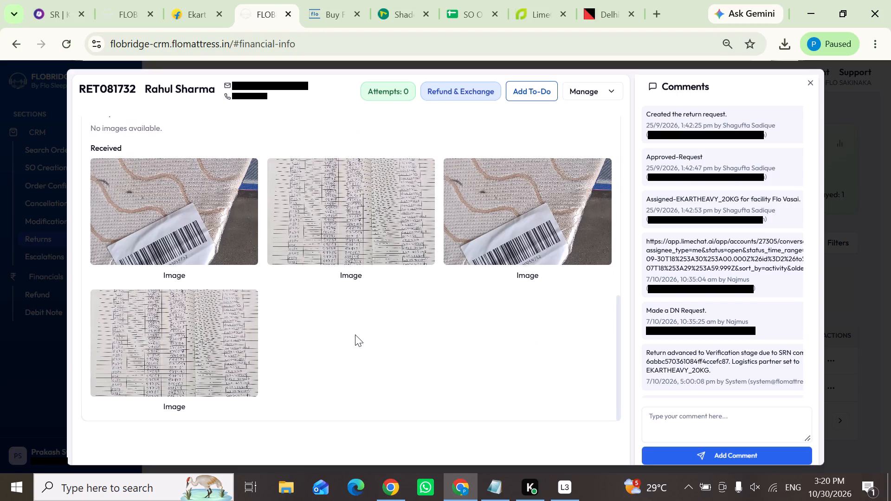
pyautogui.scroll(-1, 355, 334)
pyautogui.scroll(1, 355, 334)
pyautogui.scroll(-2, 355, 335)
pyautogui.click(383, 250)
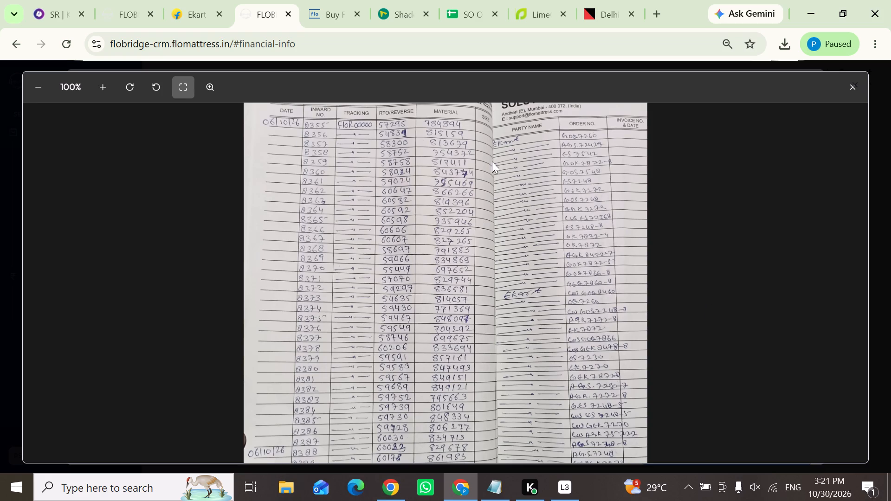
pyautogui.click(858, 88)
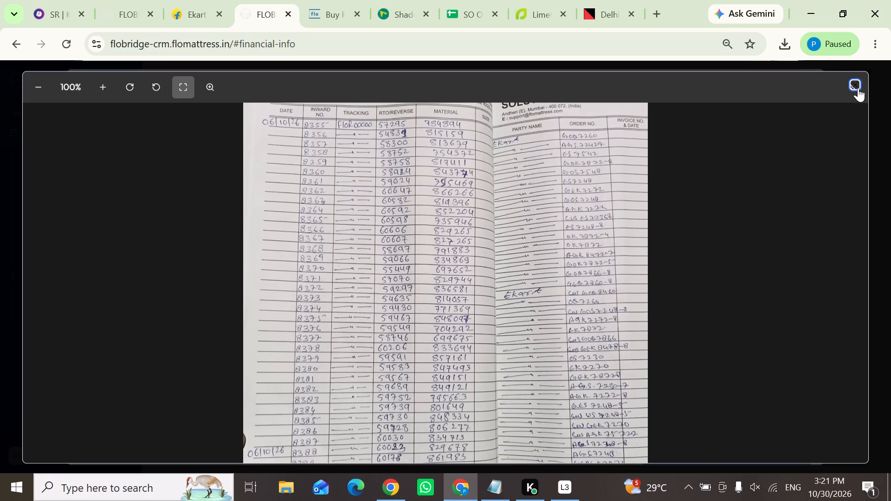
pyautogui.scroll(3, 377, 405)
pyautogui.scroll(-2, 365, 385)
pyautogui.click(221, 198)
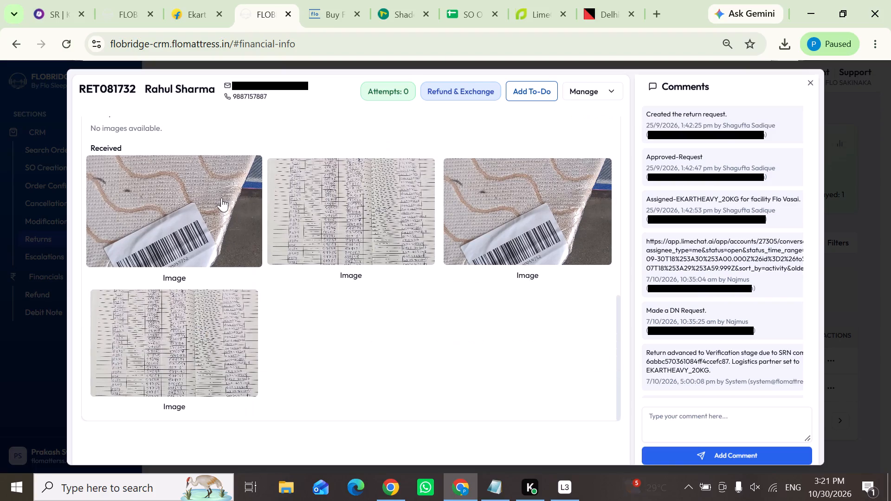
pyautogui.click(857, 85)
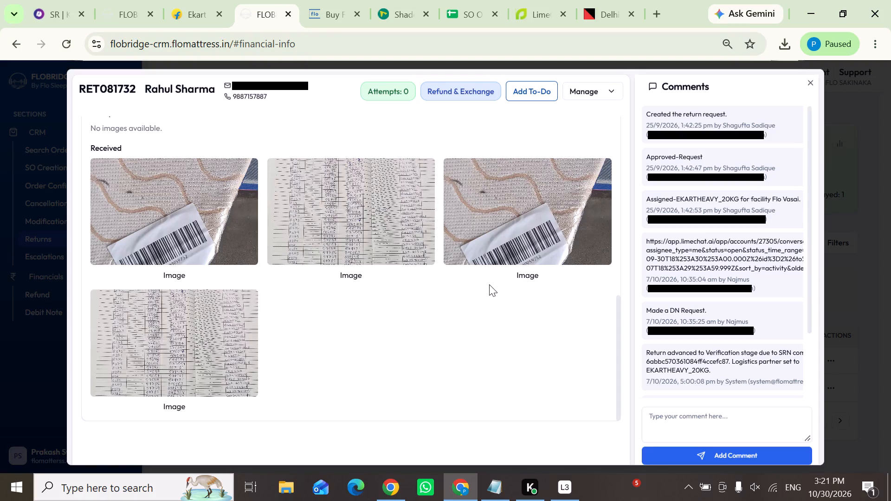
pyautogui.scroll(2, 489, 284)
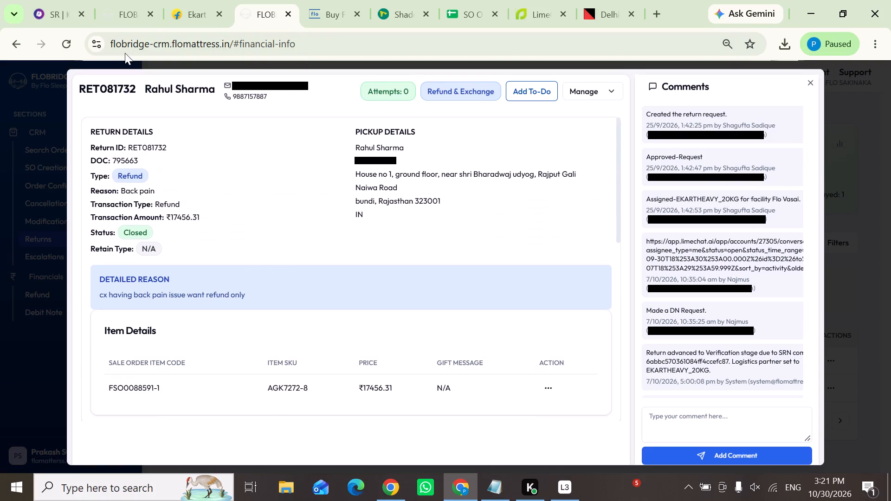
pyautogui.click(124, 0)
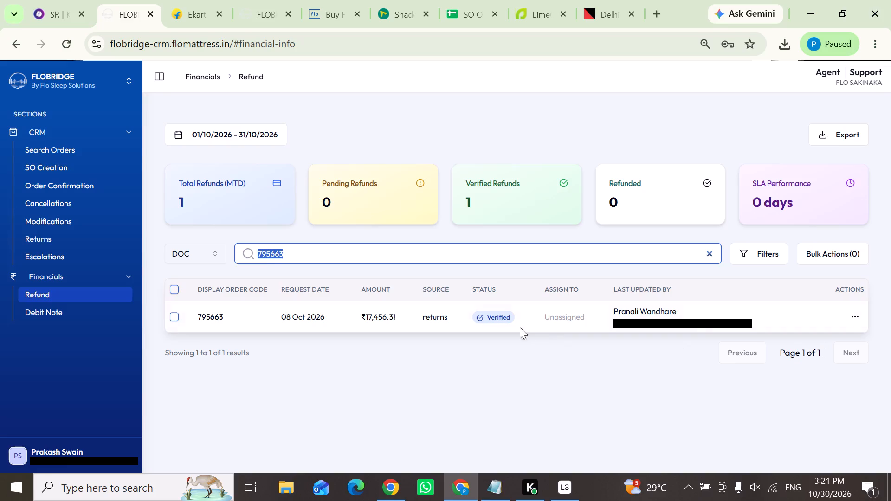
pyautogui.click(516, 312)
pyautogui.moveTo(517, 316); pyautogui.dragTo(482, 317)
pyautogui.click(450, 430)
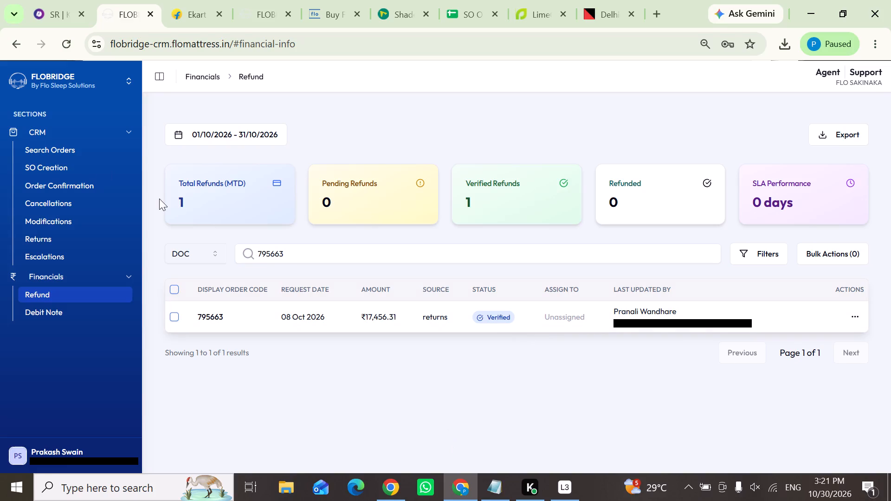
pyautogui.moveTo(301, 248); pyautogui.dragTo(243, 250)
pyautogui.hotkey('ctrl', 'c')
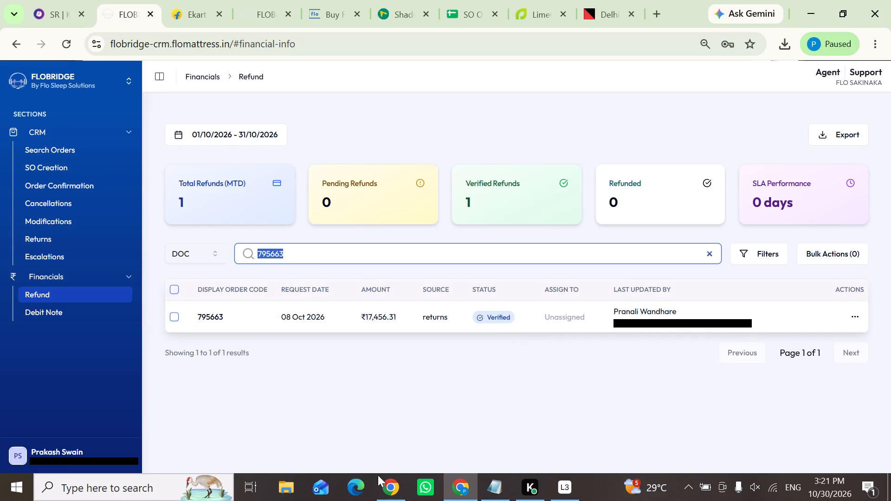
pyautogui.click(392, 437)
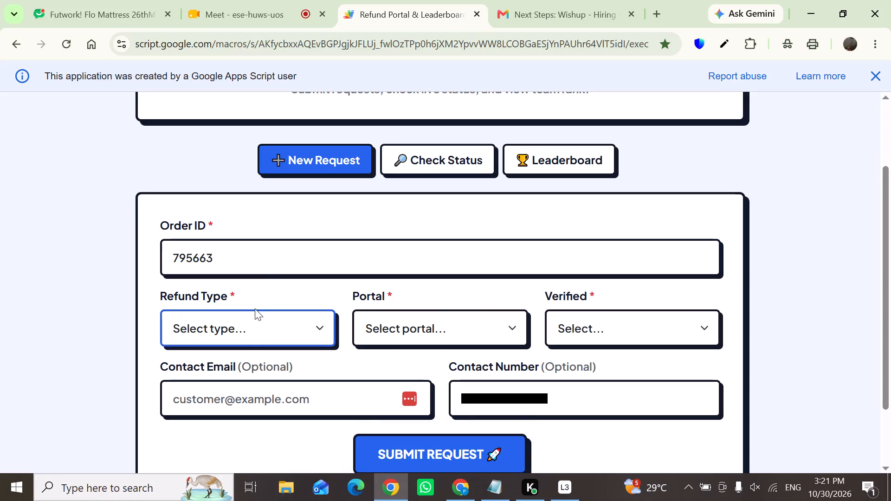
pyautogui.moveTo(252, 262); pyautogui.dragTo(102, 260)
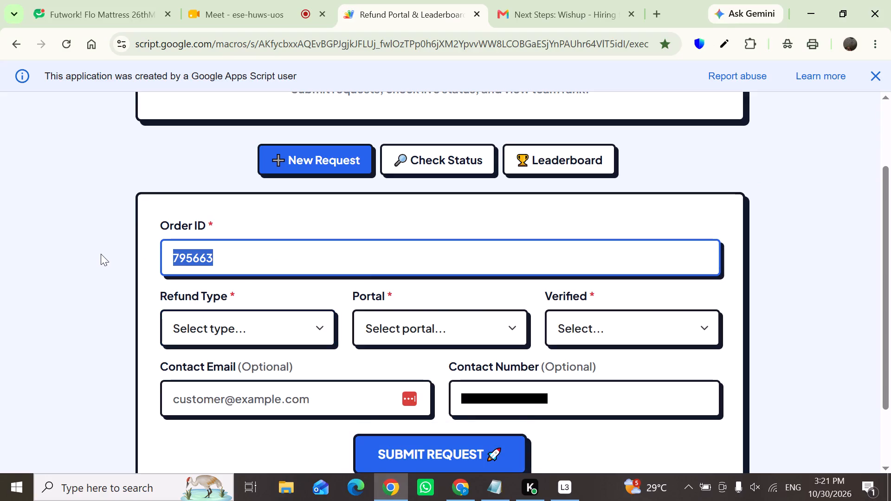
pyautogui.hotkey('ctrl', 'v')
pyautogui.click(258, 329)
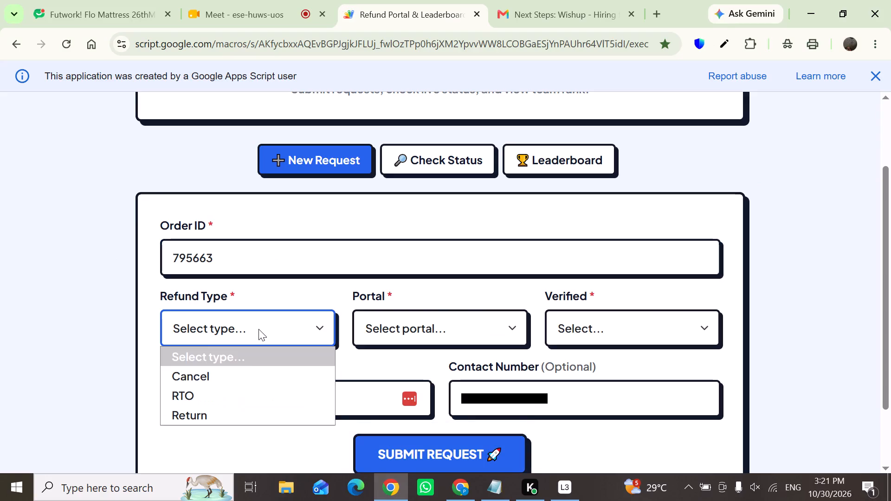
pyautogui.click(198, 414)
pyautogui.click(454, 495)
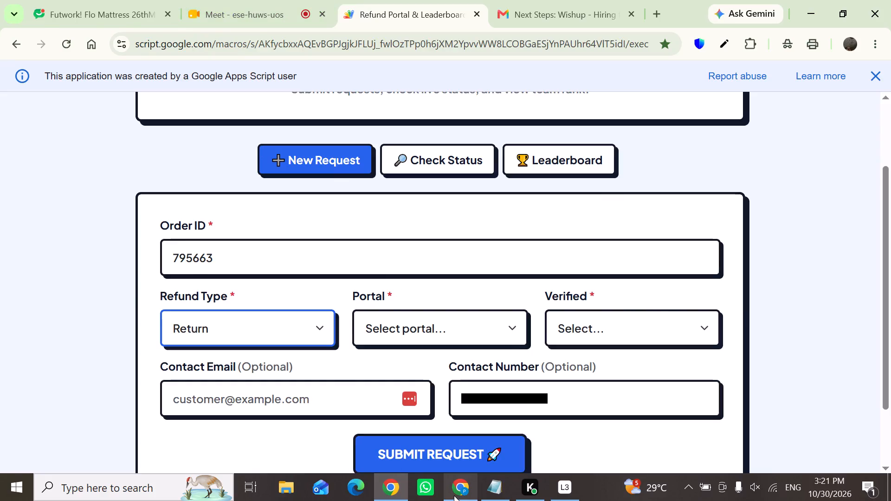
pyautogui.click(238, 0)
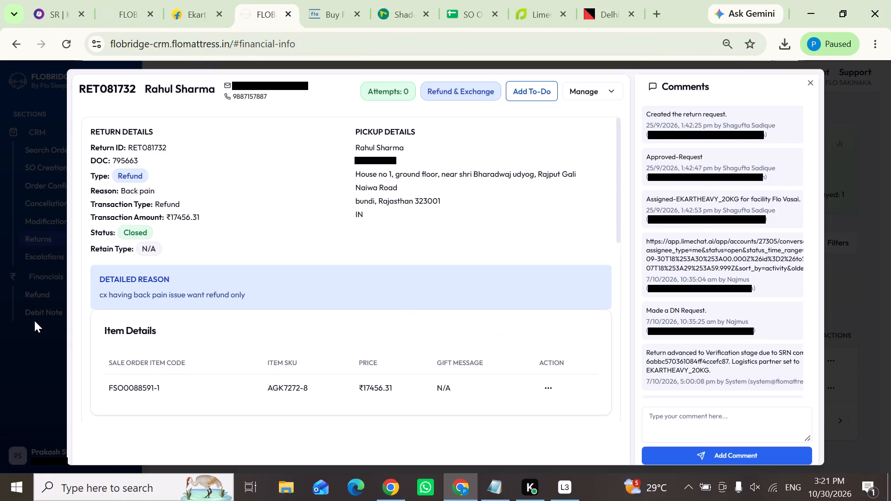
pyautogui.click(34, 321)
pyautogui.click(63, 144)
pyautogui.click(364, 119)
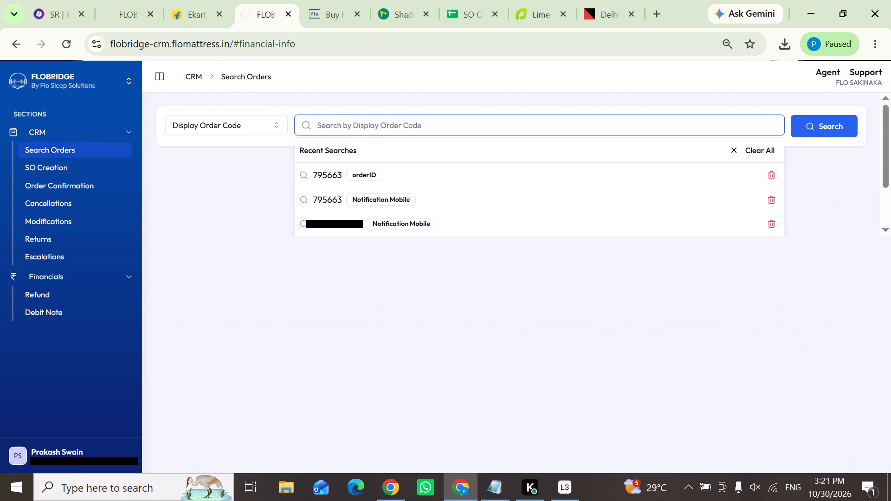
pyautogui.hotkey('ctrl', 'v')
pyautogui.press('Return')
pyautogui.press('Return')
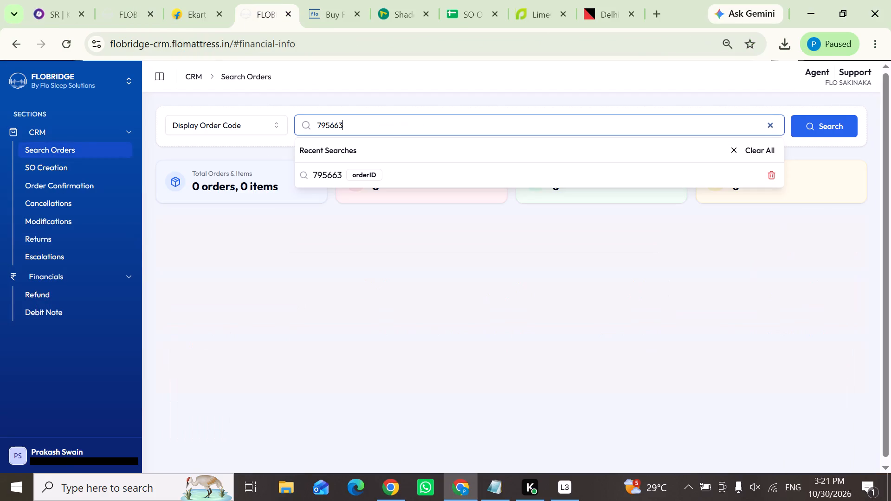
pyautogui.click(820, 118)
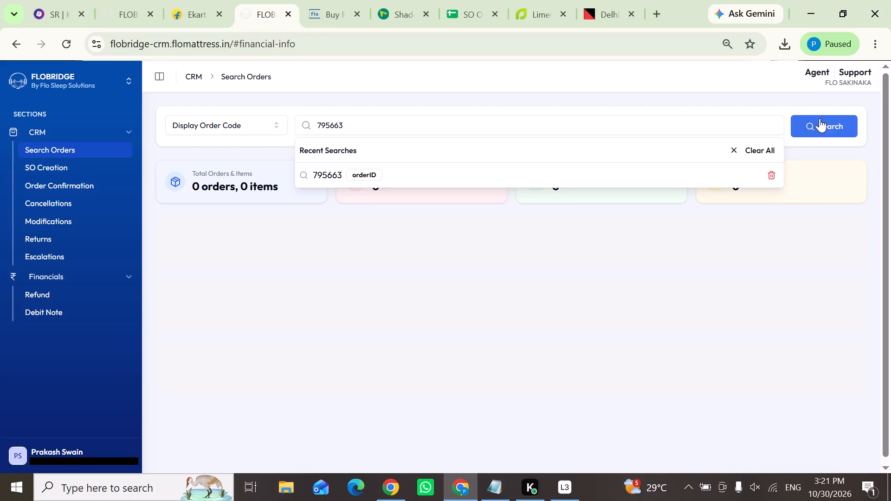
pyautogui.scroll(-4, 647, 261)
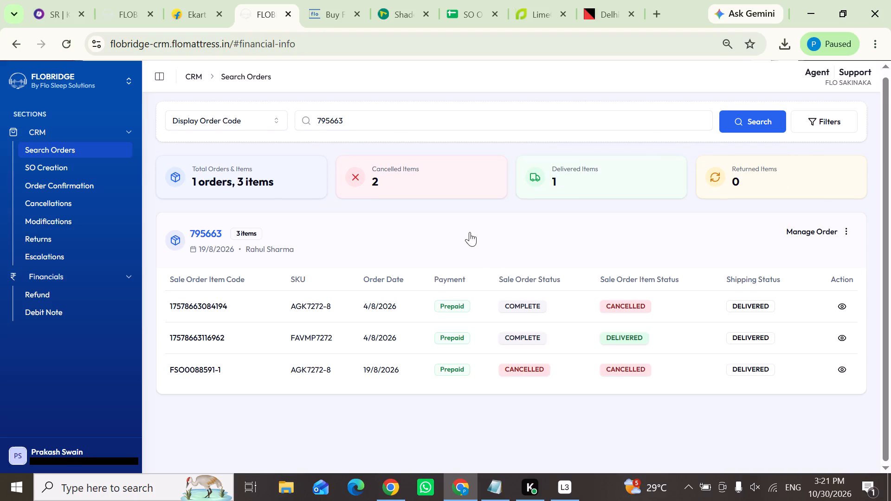
pyautogui.click(838, 365)
pyautogui.click(217, 405)
pyautogui.scroll(-2, 531, 378)
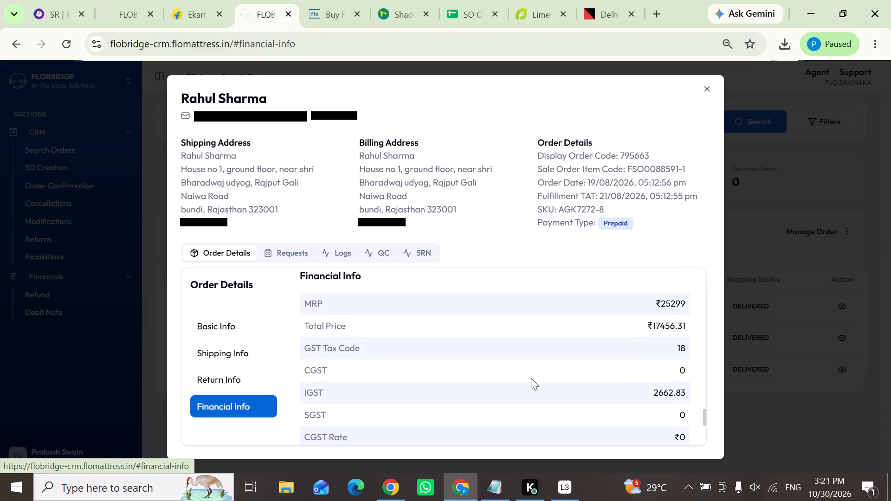
pyautogui.scroll(-1, 531, 378)
pyautogui.scroll(1, 639, 373)
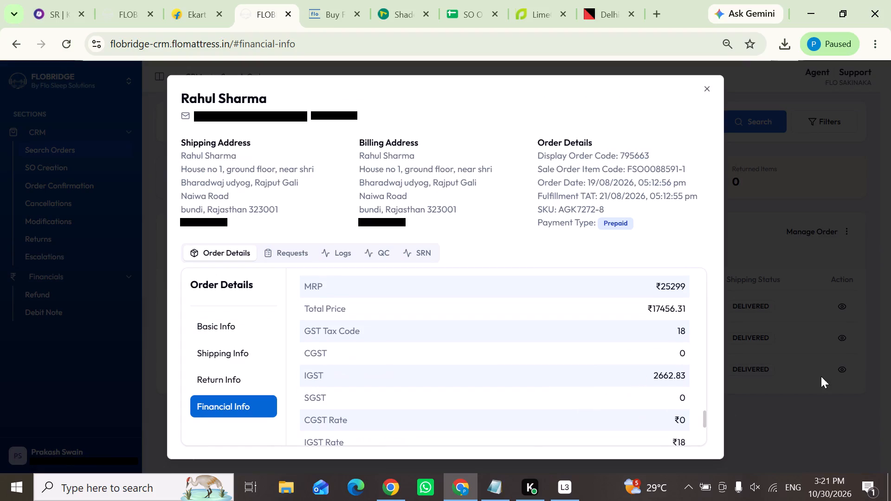
pyautogui.click(821, 376)
pyautogui.click(834, 303)
pyautogui.click(239, 404)
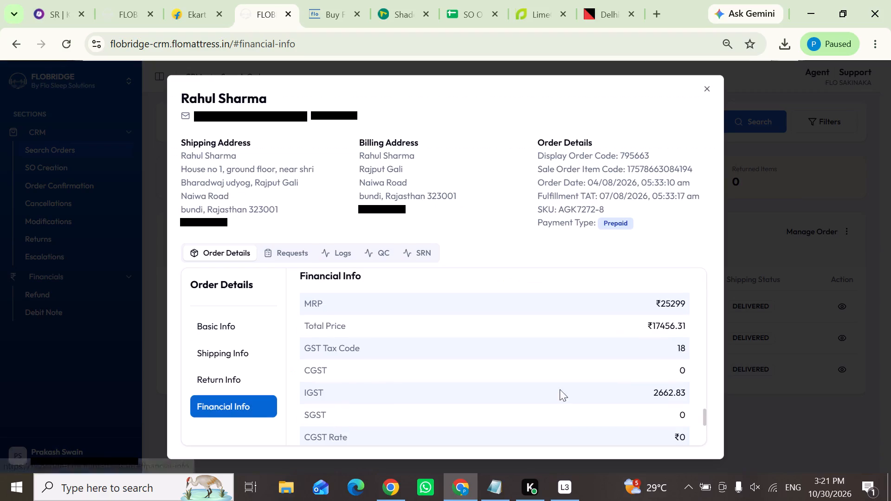
pyautogui.scroll(-2, 566, 386)
pyautogui.click(815, 418)
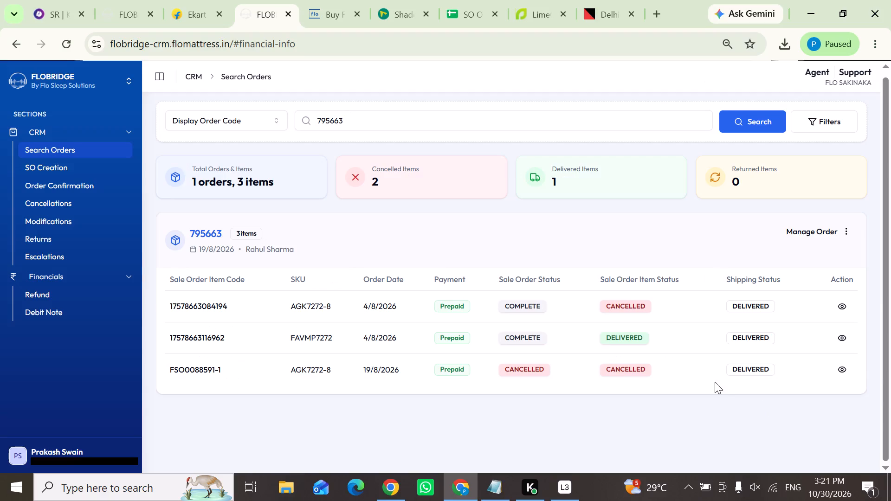
pyautogui.click(134, 0)
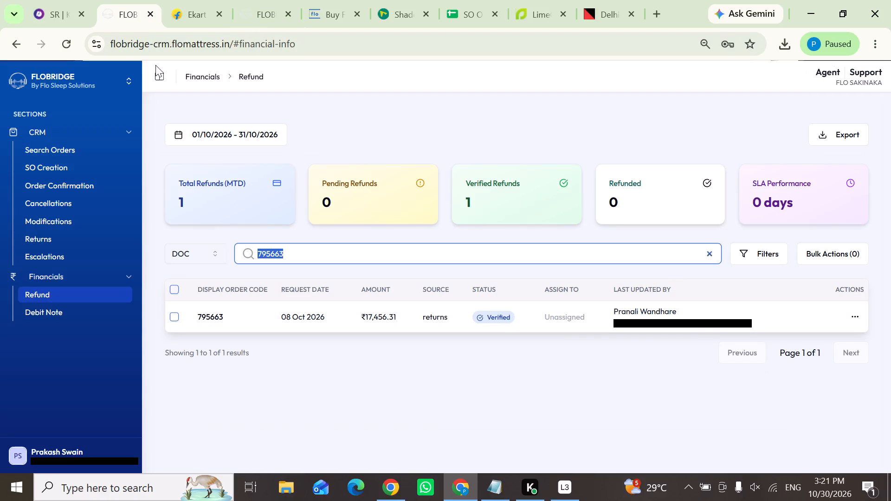
pyautogui.click(394, 484)
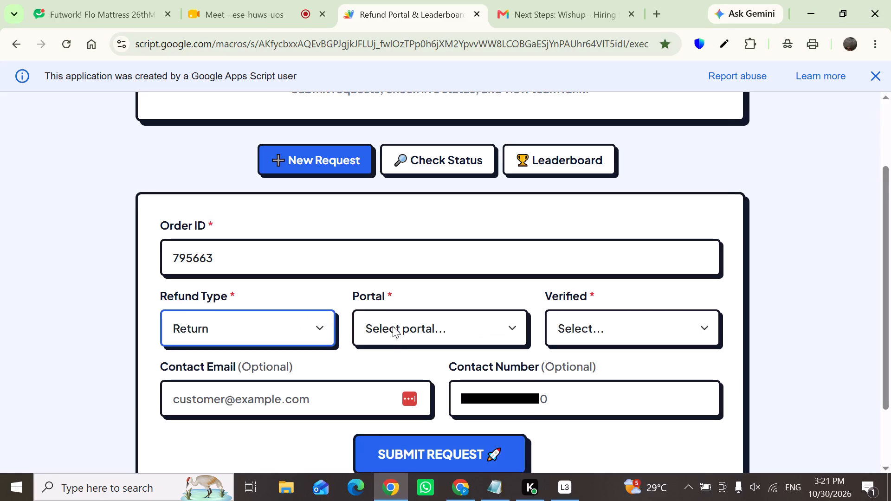
pyautogui.click(393, 325)
pyautogui.click(385, 412)
pyautogui.click(613, 324)
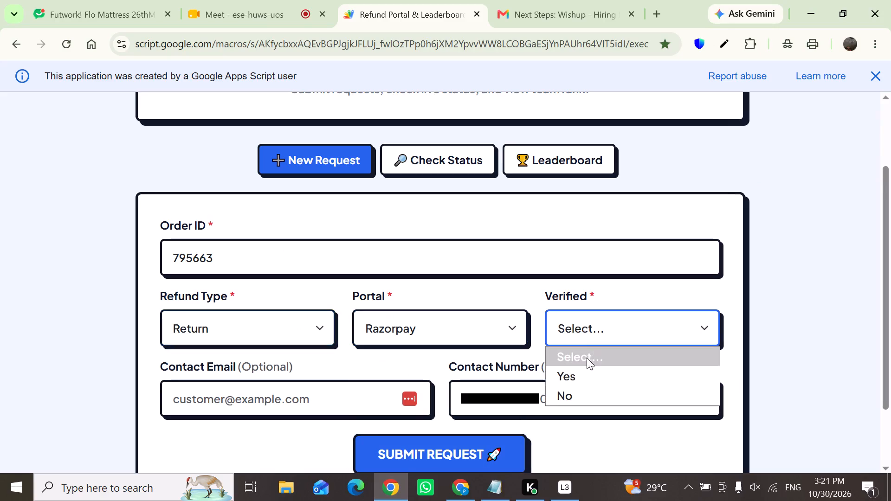
pyautogui.click(571, 377)
pyautogui.click(339, 398)
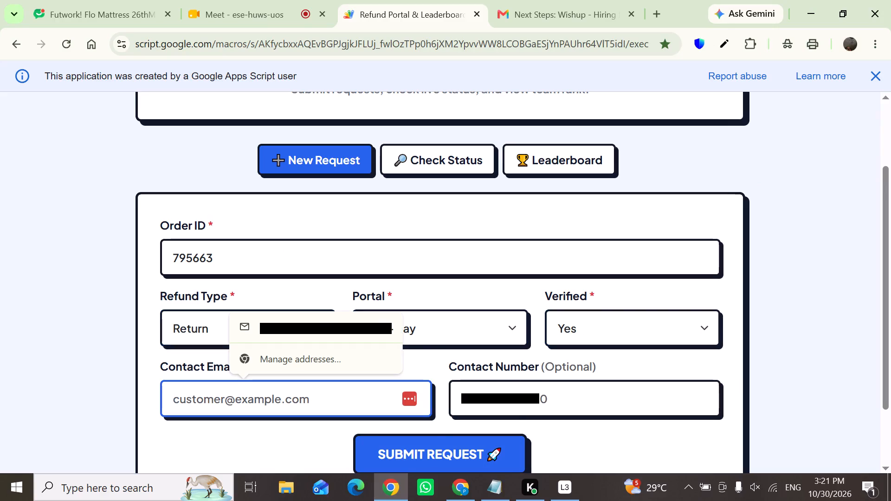
pyautogui.click(424, 455)
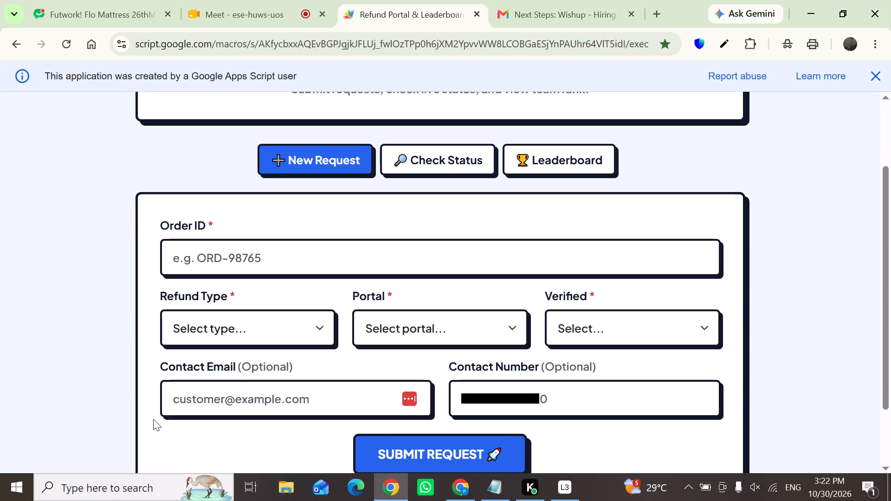
pyautogui.scroll(-1, 482, 307)
pyautogui.scroll(1, 482, 307)
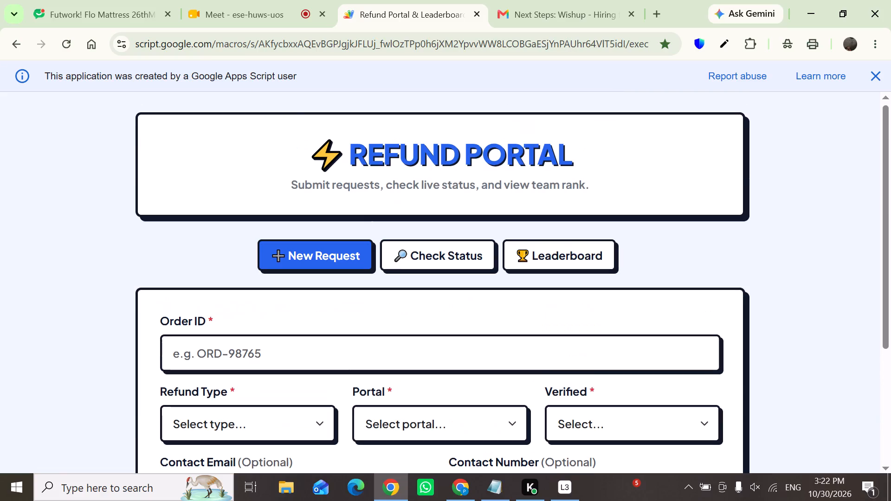
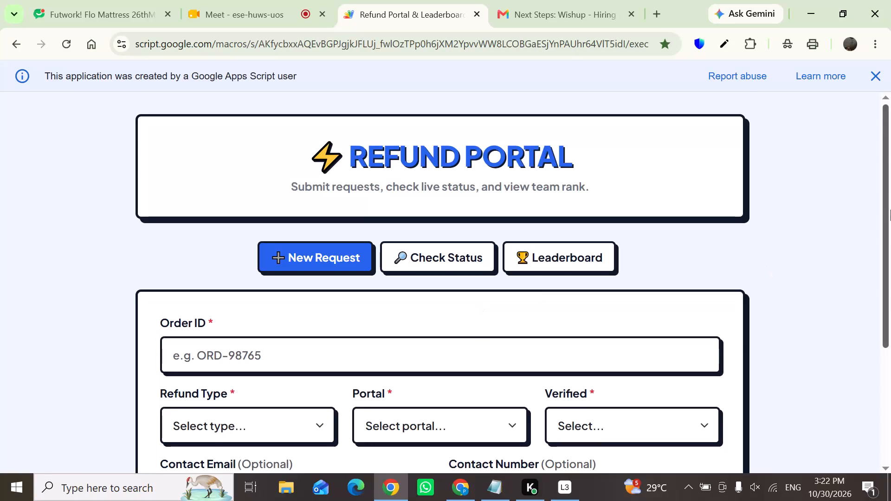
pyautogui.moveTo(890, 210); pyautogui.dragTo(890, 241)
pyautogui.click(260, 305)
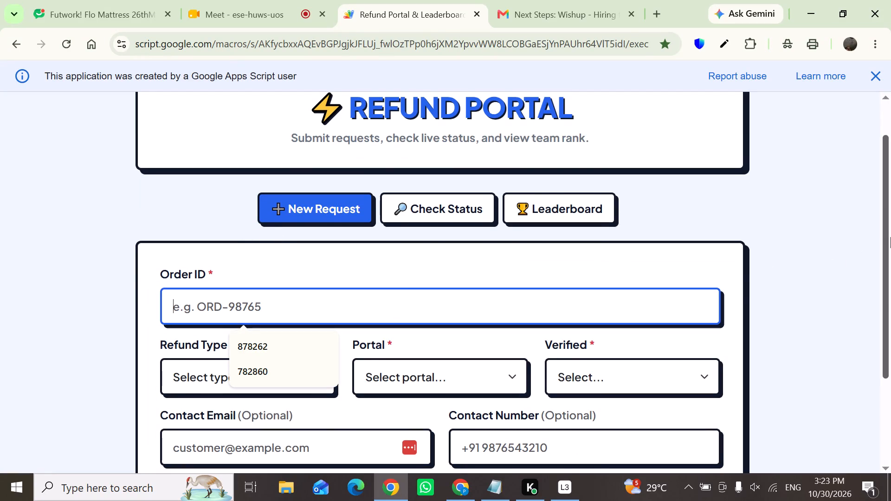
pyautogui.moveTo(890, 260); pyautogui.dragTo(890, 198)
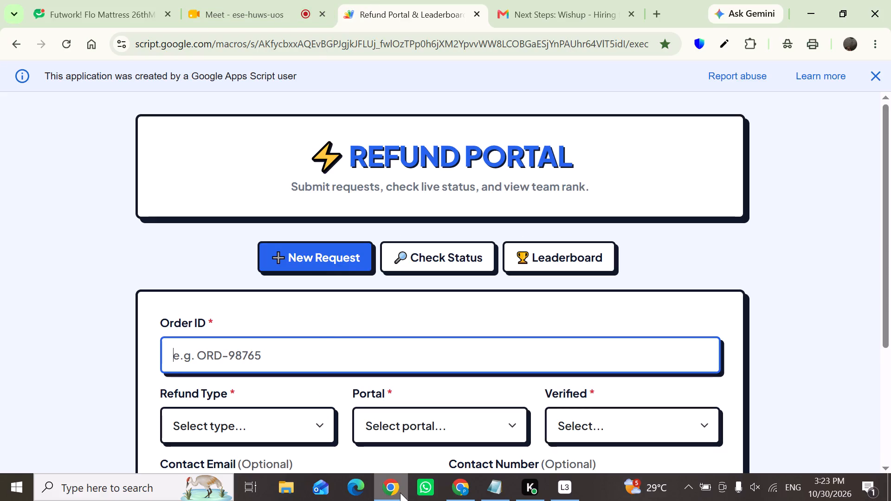
pyautogui.click(459, 437)
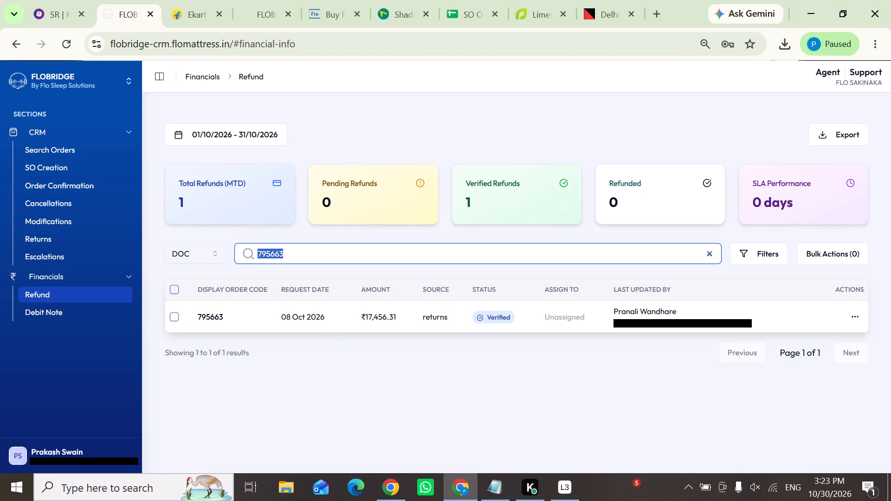
pyautogui.hotkey('ctrl', 'c')
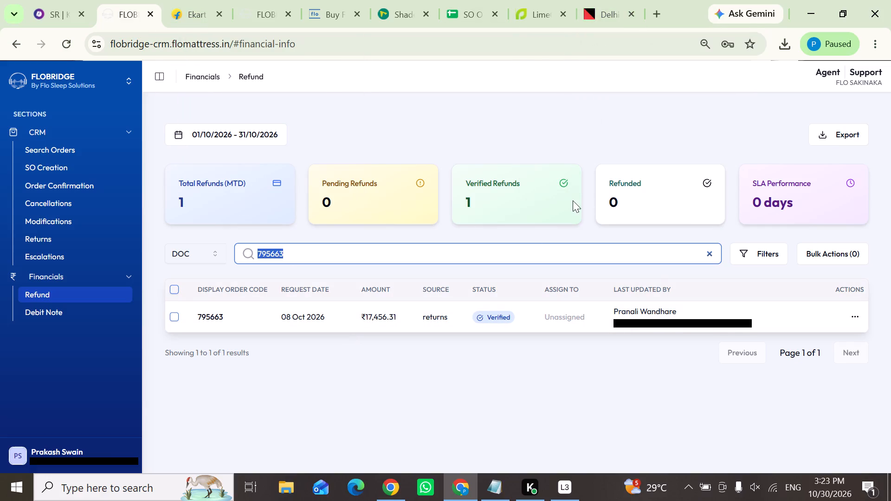
pyautogui.click(60, 145)
pyautogui.click(465, 130)
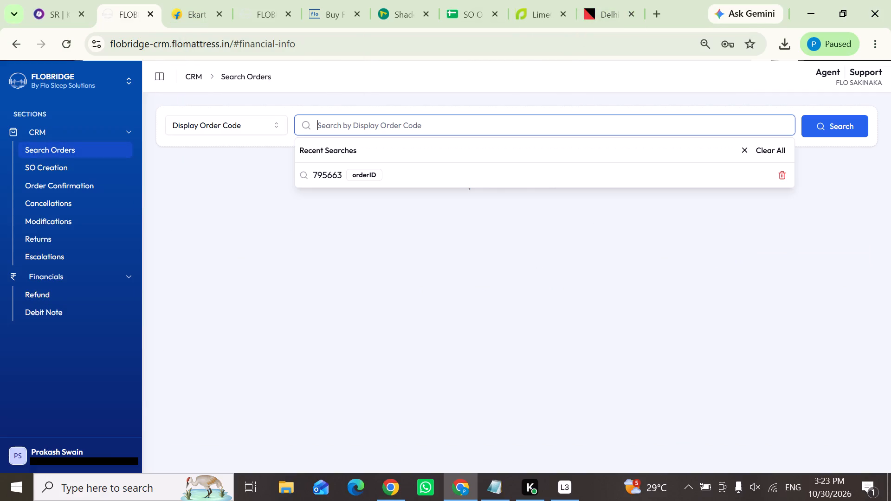
pyautogui.hotkey('ctrl', 'v')
pyautogui.press('Return')
pyautogui.press('Return')
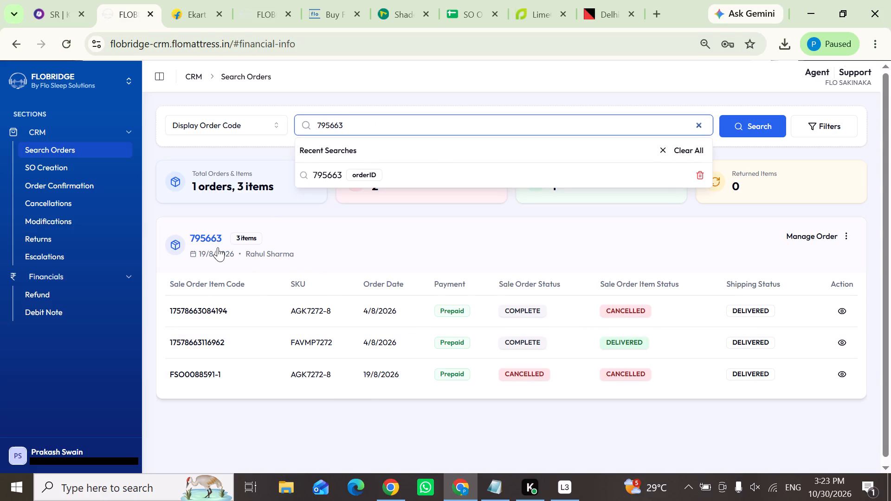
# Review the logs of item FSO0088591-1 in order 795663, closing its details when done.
pyautogui.click(833, 375)
pyautogui.click(334, 254)
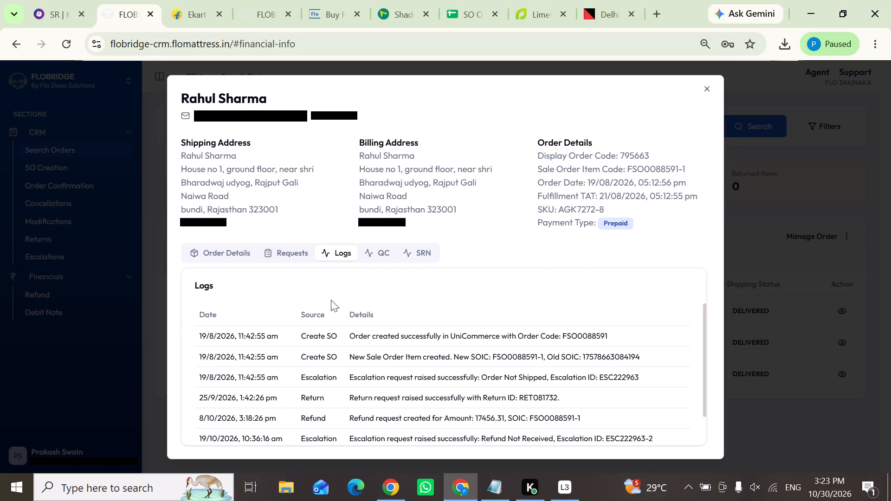
pyautogui.scroll(-2, 433, 418)
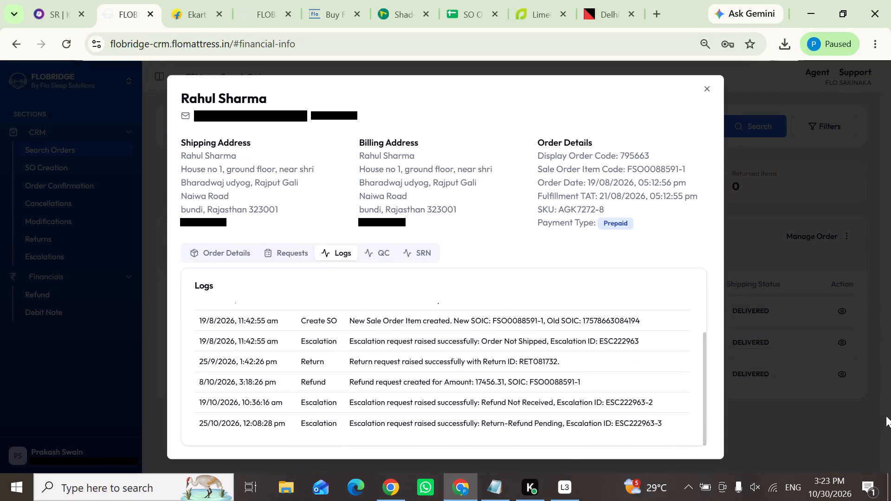
pyautogui.click(863, 419)
pyautogui.moveTo(226, 234); pyautogui.dragTo(225, 234)
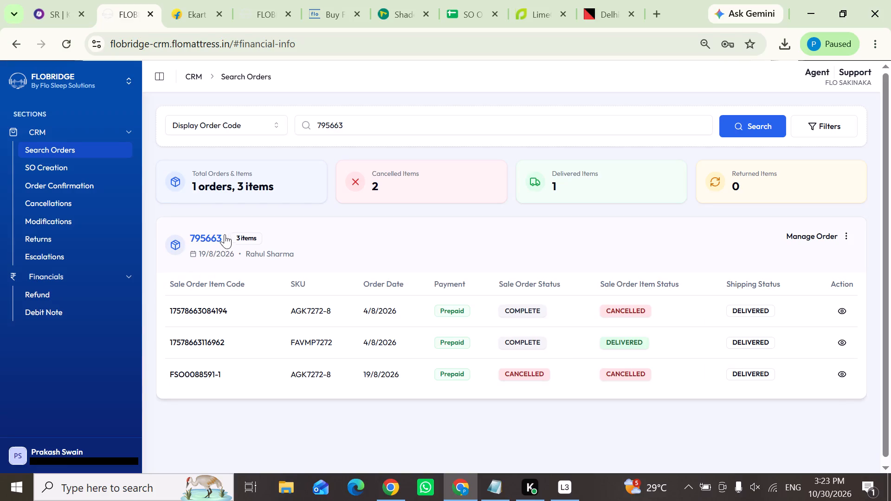
pyautogui.moveTo(225, 234); pyautogui.dragTo(171, 234)
pyautogui.hotkey('ctrl', 'c')
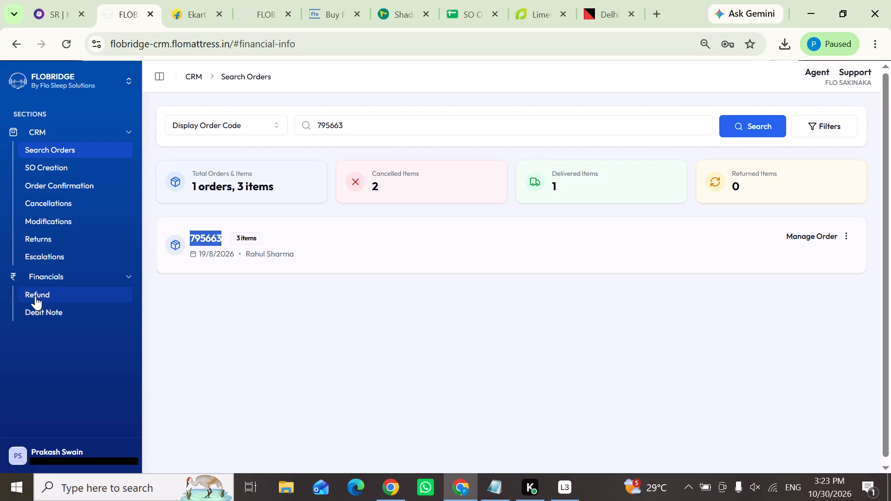
pyautogui.click(79, 295)
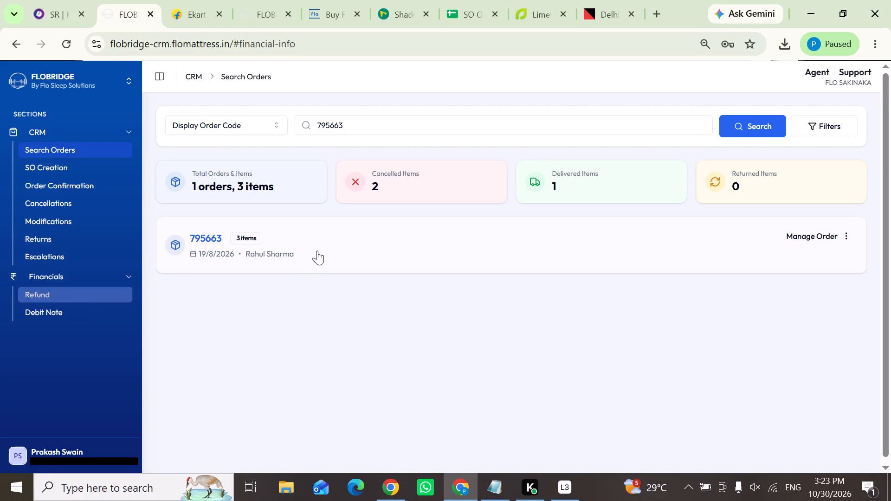
pyautogui.click(66, 258)
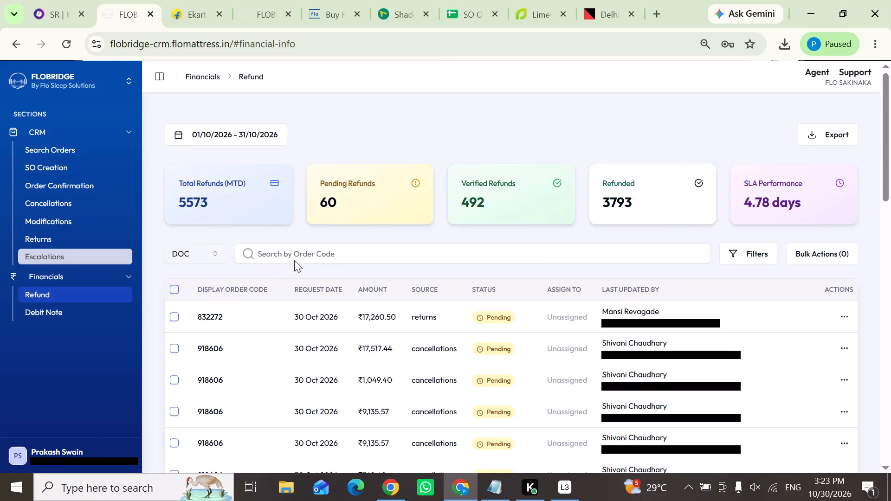
pyautogui.click(286, 289)
pyautogui.hotkey('ctrl', 'v')
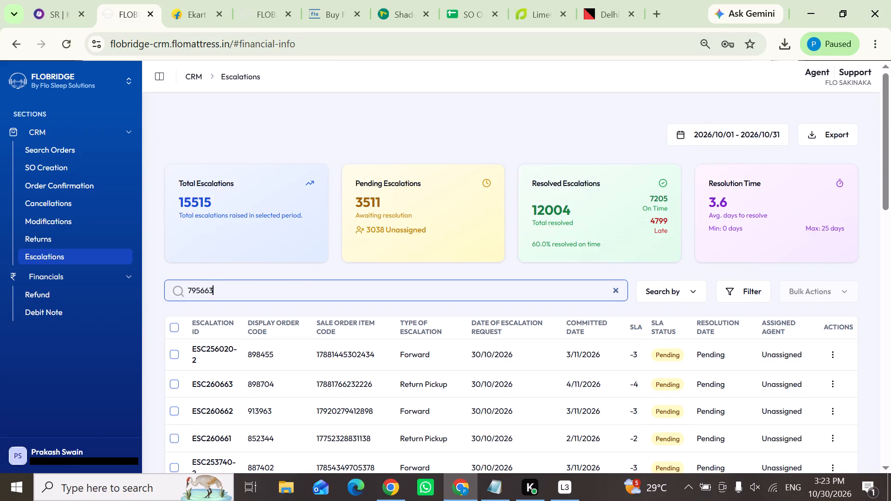
pyautogui.press('Return')
pyautogui.press('Return')
pyautogui.press('Return')
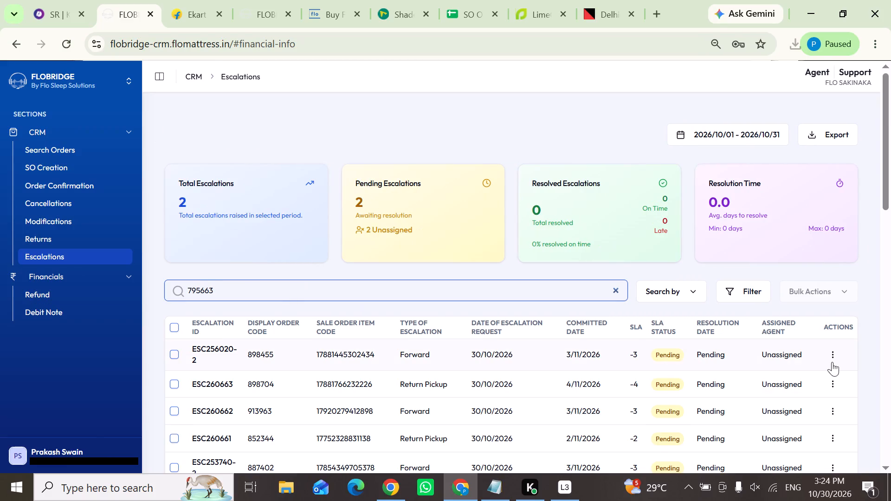
pyautogui.click(839, 353)
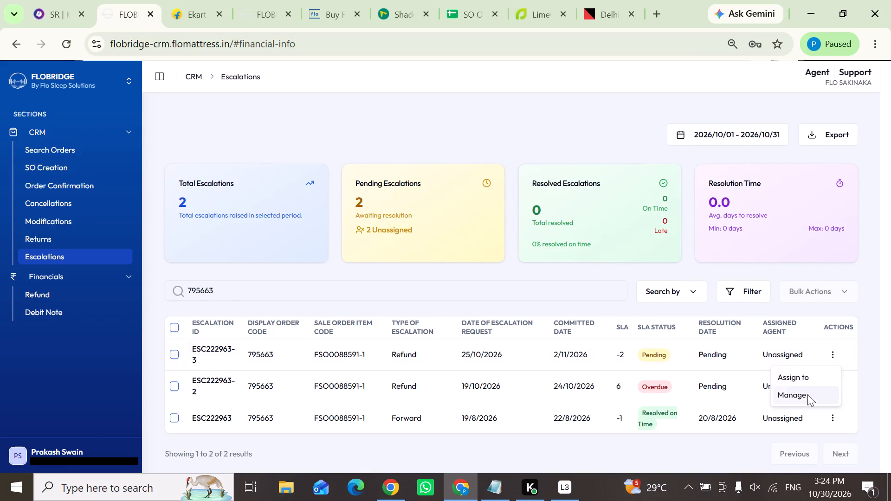
pyautogui.click(807, 394)
pyautogui.moveTo(572, 289); pyautogui.dragTo(671, 288)
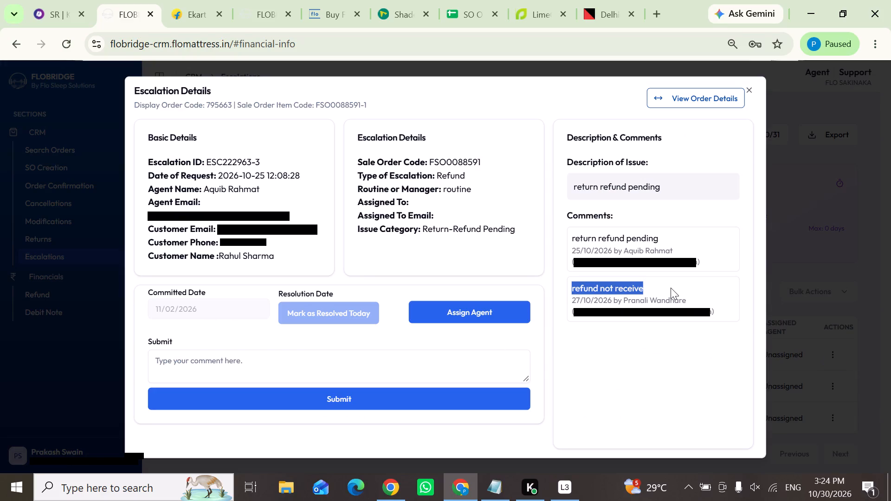
pyautogui.moveTo(671, 288); pyautogui.dragTo(671, 288)
pyautogui.hotkey('ctrl', 'c')
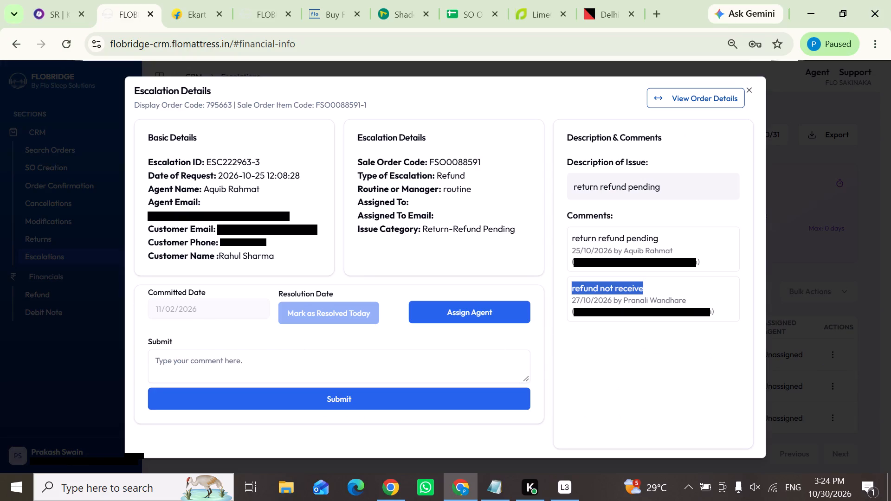
pyautogui.click(265, 353)
pyautogui.hotkey('ctrl', 'v')
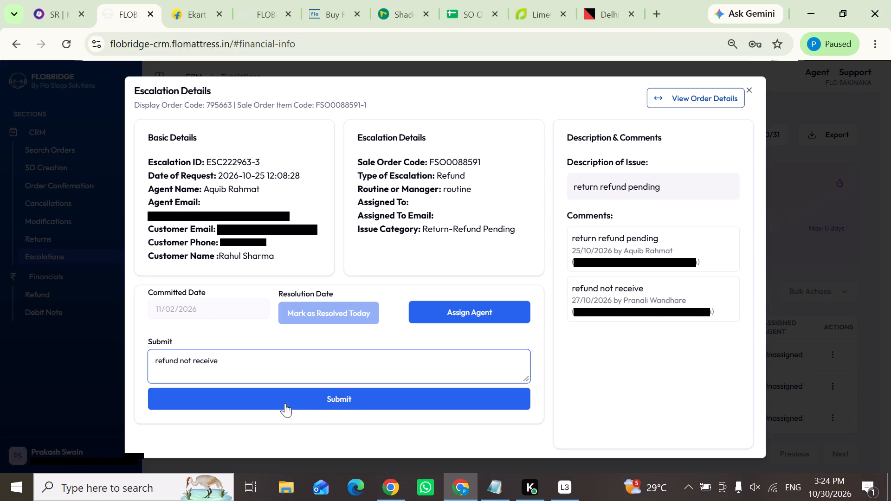
pyautogui.click(286, 408)
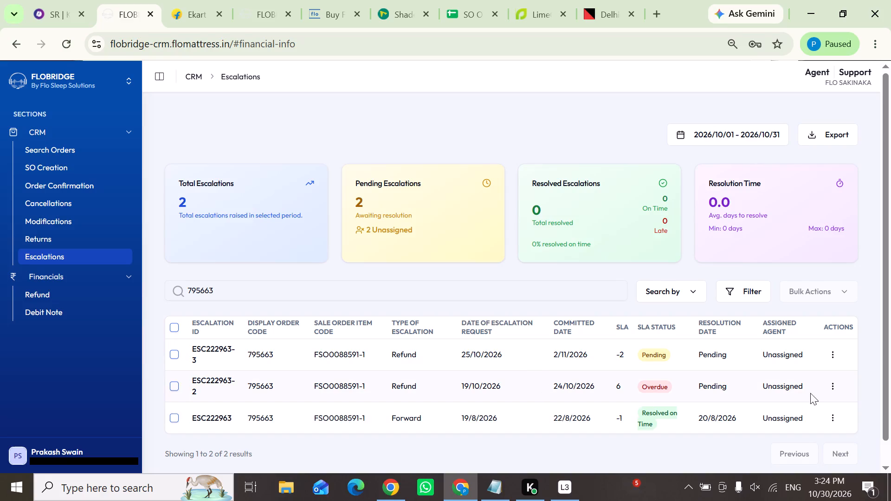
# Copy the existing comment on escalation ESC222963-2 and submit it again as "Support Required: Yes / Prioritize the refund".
pyautogui.click(835, 392)
pyautogui.click(810, 424)
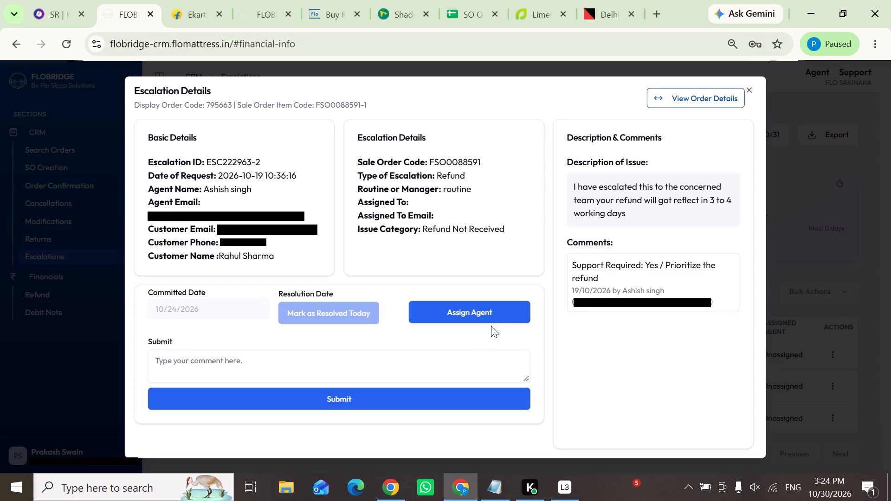
pyautogui.moveTo(576, 262); pyautogui.dragTo(610, 284)
pyautogui.click(608, 283)
pyautogui.moveTo(575, 267); pyautogui.dragTo(602, 279)
pyautogui.click(602, 280)
pyautogui.moveTo(568, 263); pyautogui.dragTo(603, 276)
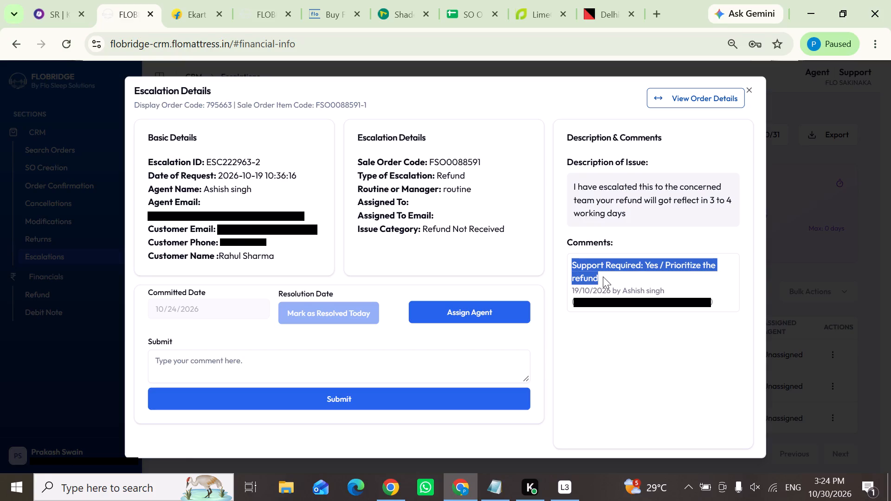
pyautogui.hotkey('ctrl', 'c')
pyautogui.click(329, 366)
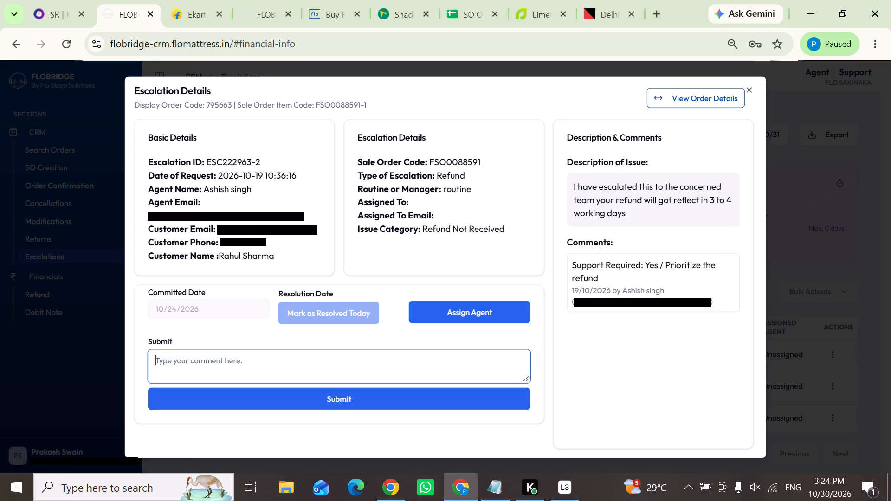
pyautogui.hotkey('ctrl', 'v')
pyautogui.click(338, 395)
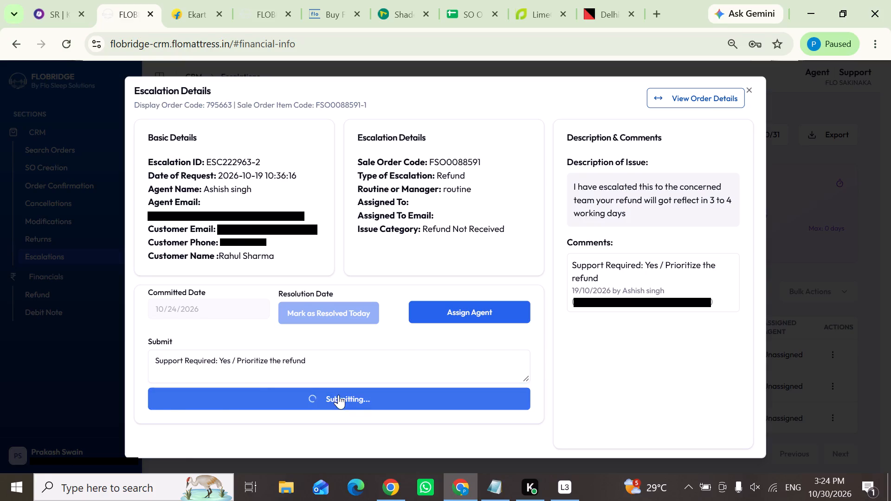
# Return to the Knowlarity dashboard and close the browser tab labelled Delhi.
pyautogui.click(57, 0)
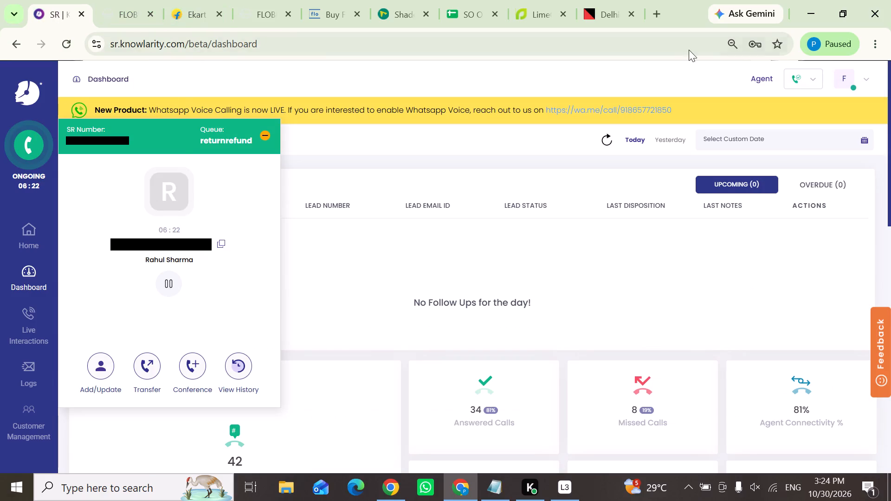
pyautogui.click(631, 13)
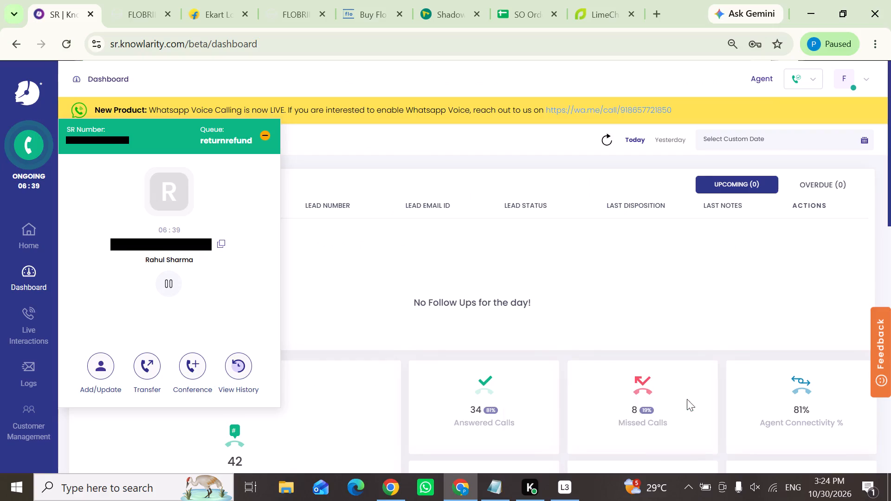
# Switch to Loggy3 and check the recording sessions for Oct 29 and Oct 30, minimizing its window when done.
pyautogui.click(565, 487)
pyautogui.scroll(2, 702, 290)
pyautogui.scroll(-5, 702, 289)
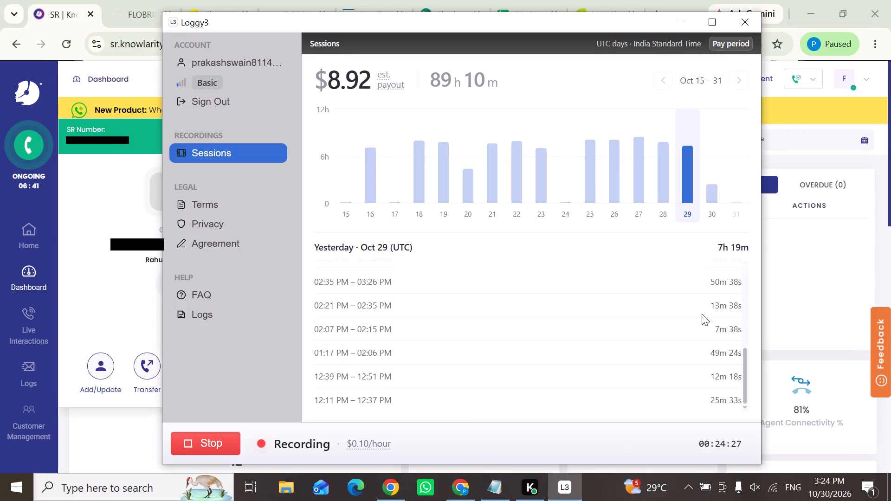
pyautogui.click(711, 192)
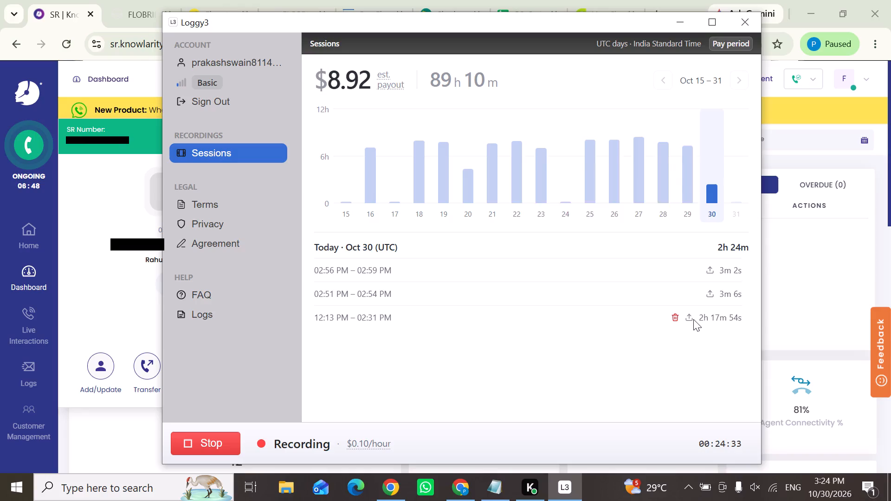
pyautogui.click(683, 28)
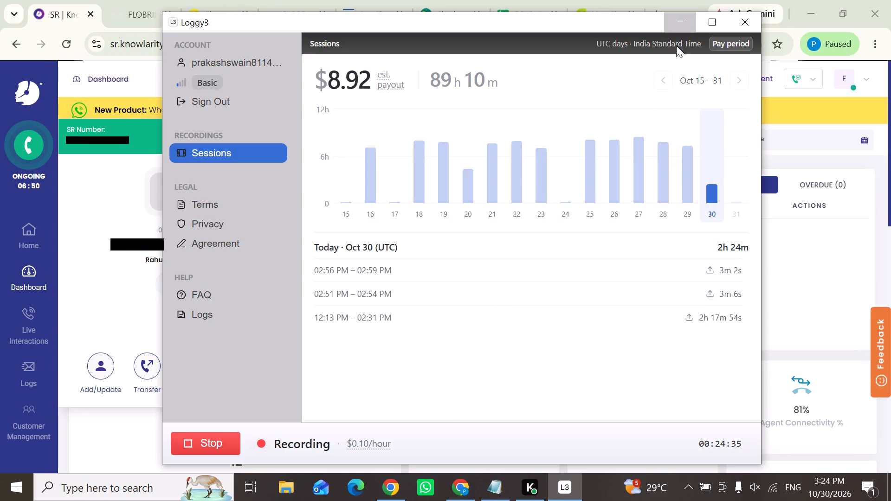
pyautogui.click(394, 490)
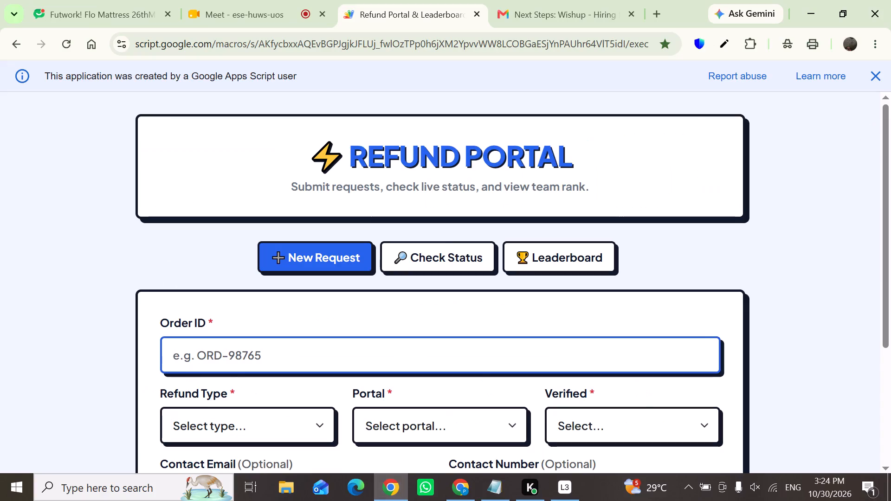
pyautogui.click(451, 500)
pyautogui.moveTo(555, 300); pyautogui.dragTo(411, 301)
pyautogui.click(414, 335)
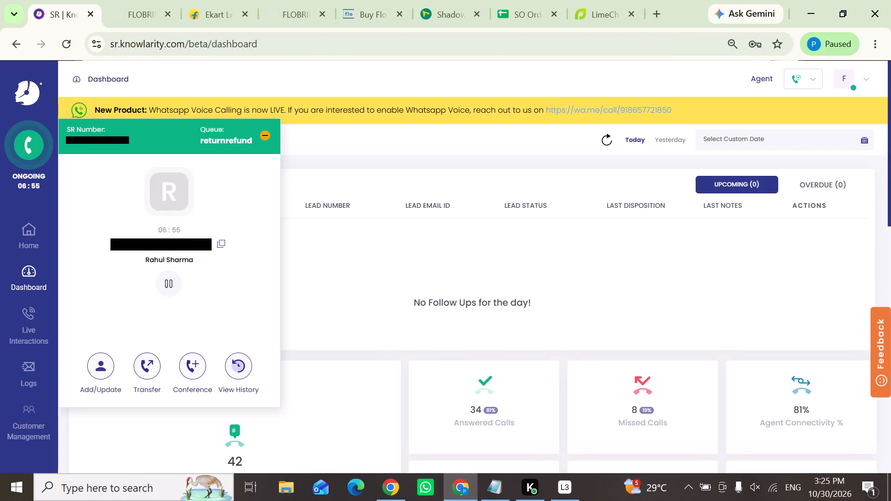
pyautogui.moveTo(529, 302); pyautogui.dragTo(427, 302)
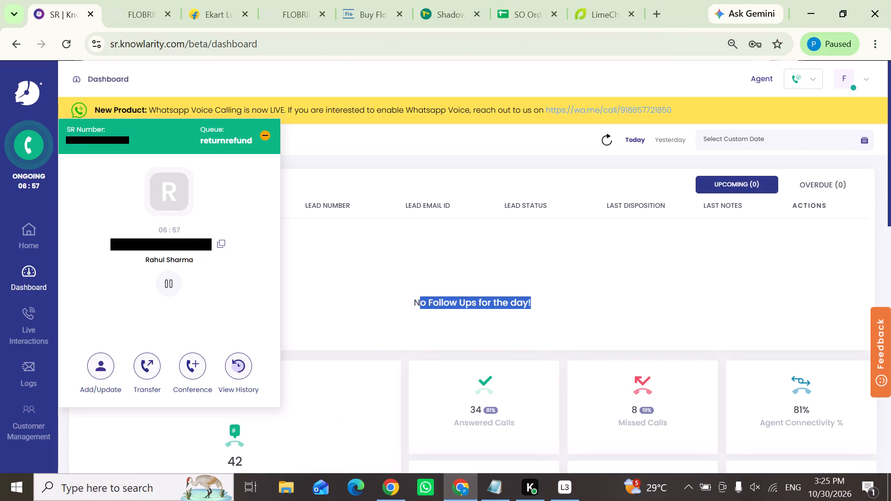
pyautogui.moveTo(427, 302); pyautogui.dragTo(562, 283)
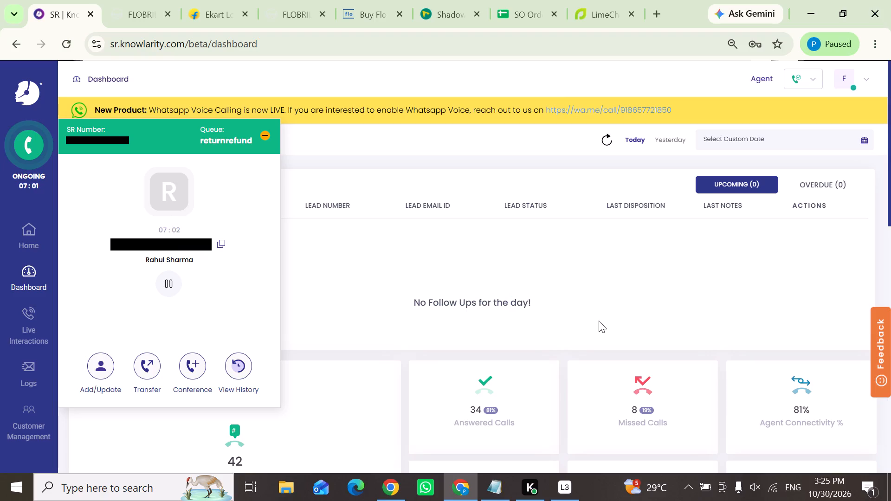
# Search orders by Notification Mobile in Flobridge, using the caller's number copied from the ongoing Knowlarity call with its leading prefix removed.
pyautogui.click(145, 0)
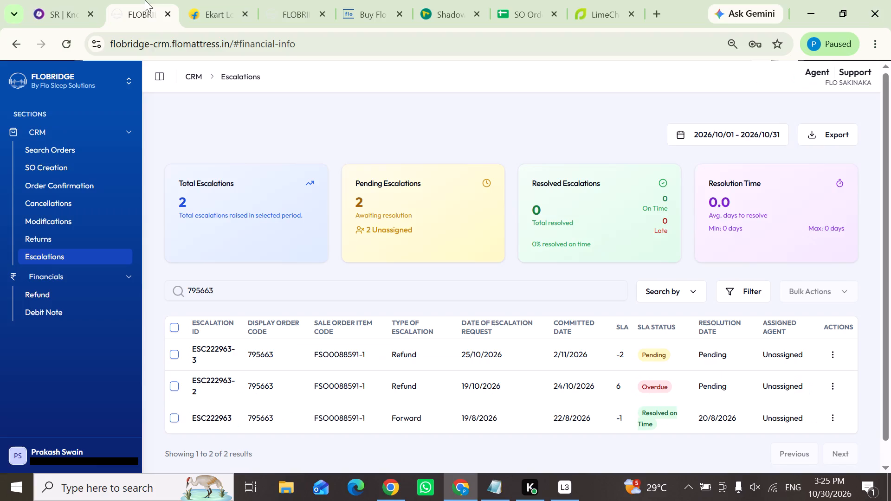
pyautogui.click(42, 149)
pyautogui.click(381, 127)
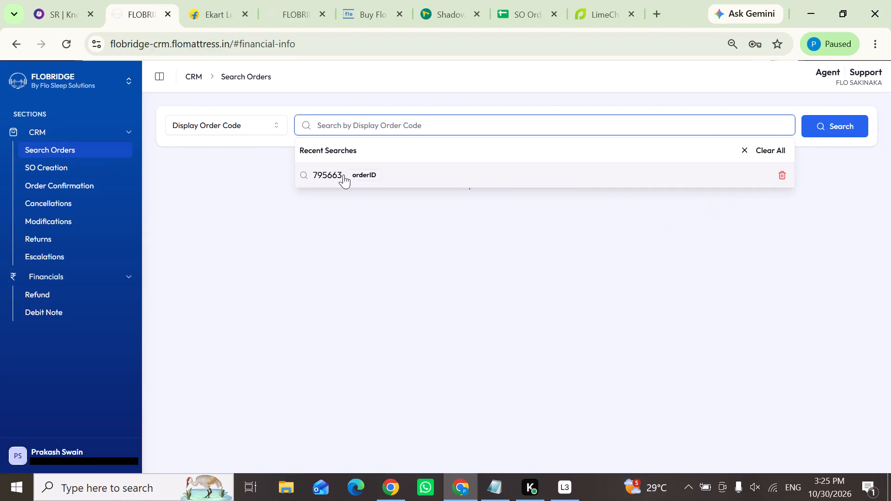
pyautogui.click(258, 125)
pyautogui.click(249, 162)
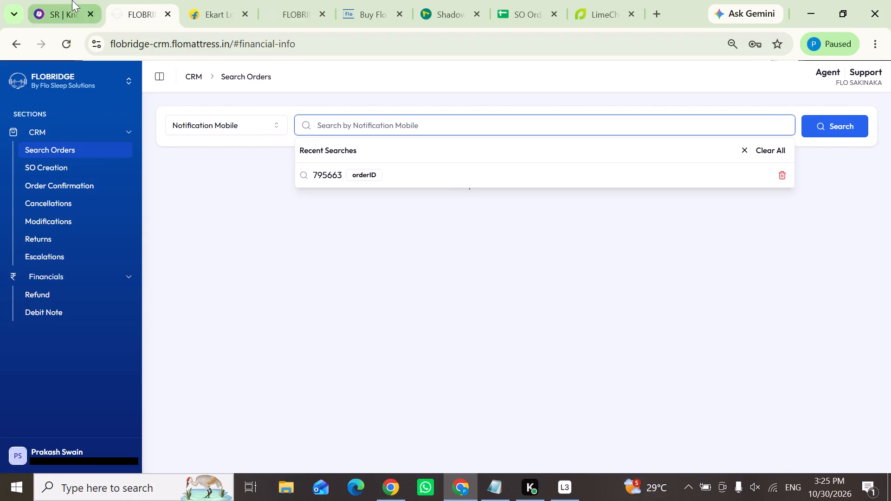
pyautogui.click(72, 0)
pyautogui.click(222, 243)
pyautogui.click(153, 0)
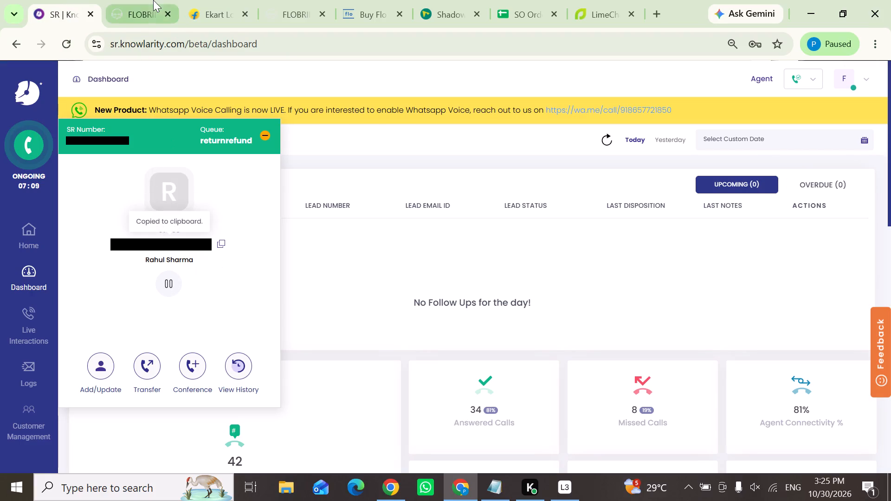
pyautogui.hotkey('ctrl', 'v')
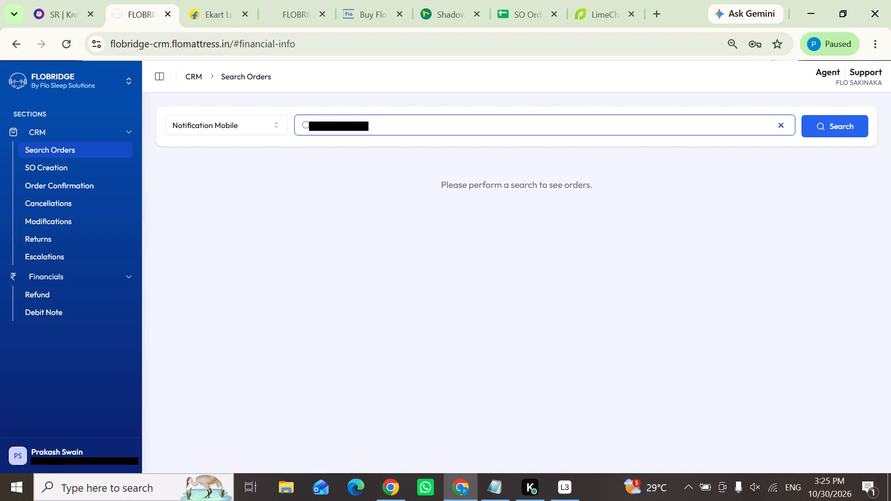
pyautogui.moveTo(328, 125); pyautogui.dragTo(267, 118)
pyautogui.press('BackSpace')
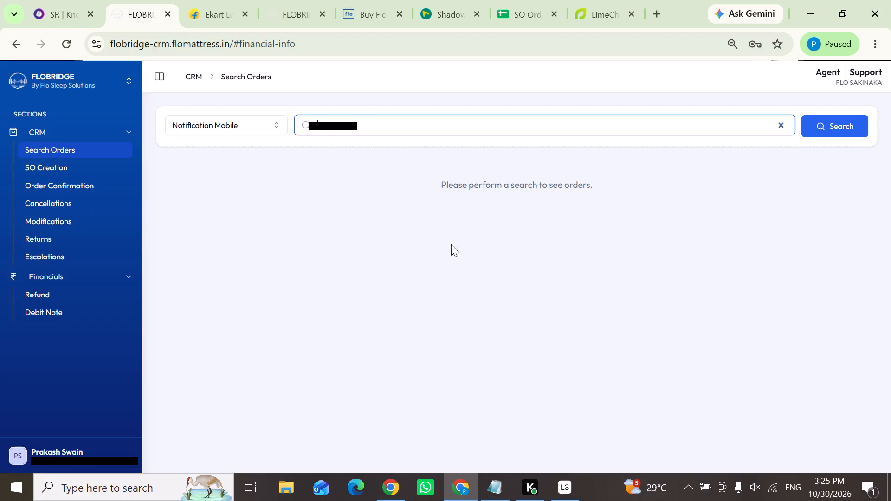
pyautogui.click(844, 128)
pyautogui.scroll(-4, 626, 304)
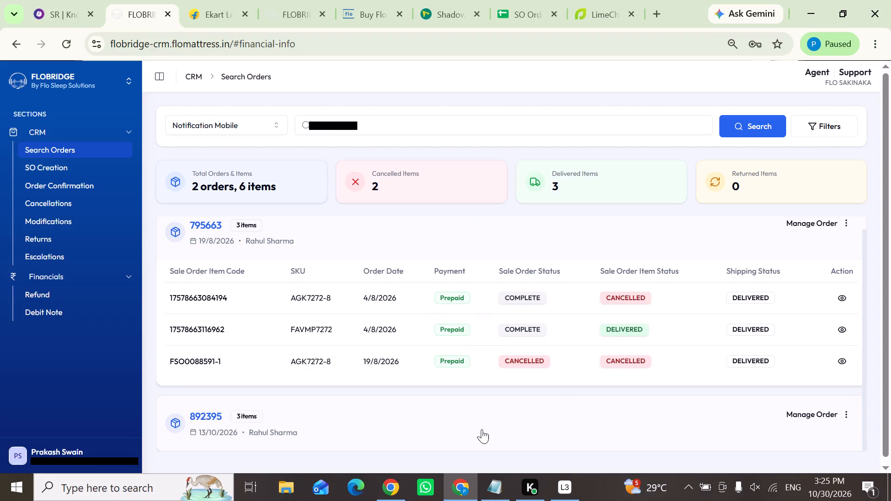
pyautogui.click(483, 430)
pyautogui.scroll(-3, 484, 428)
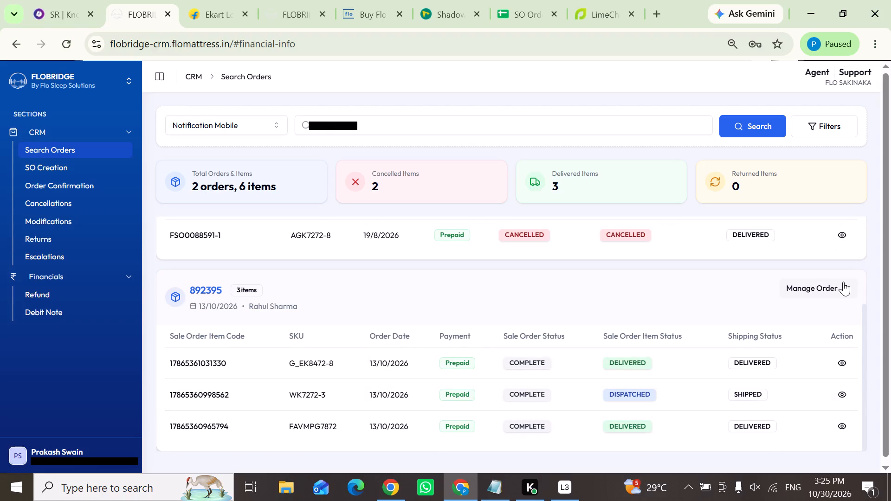
pyautogui.click(848, 427)
pyautogui.click(344, 248)
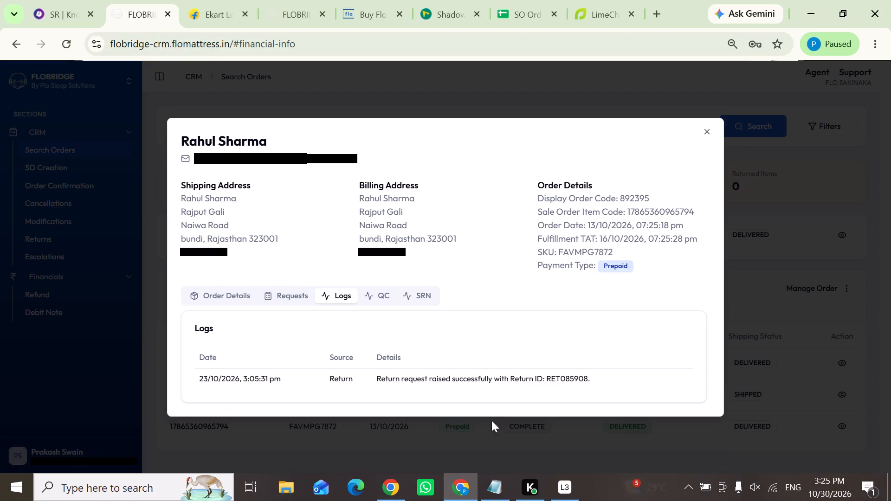
pyautogui.click(429, 454)
pyautogui.moveTo(228, 292); pyautogui.dragTo(184, 291)
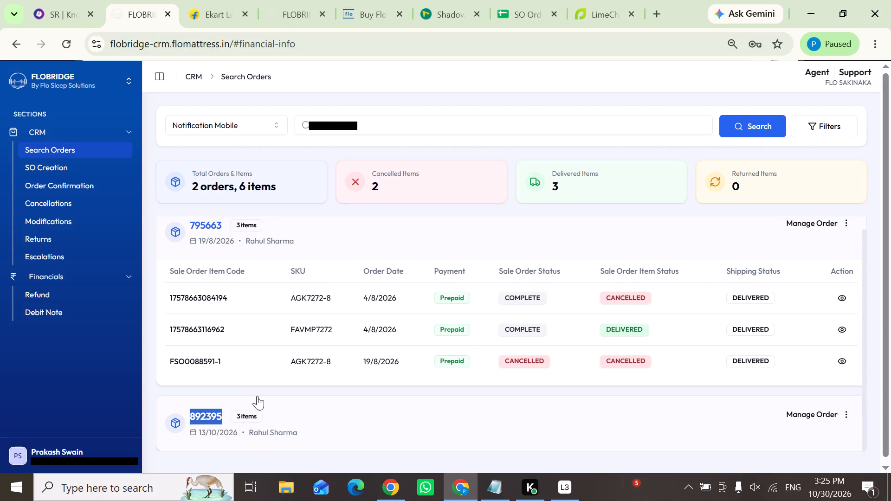
pyautogui.hotkey('ctrl', 'c')
pyautogui.click(58, 244)
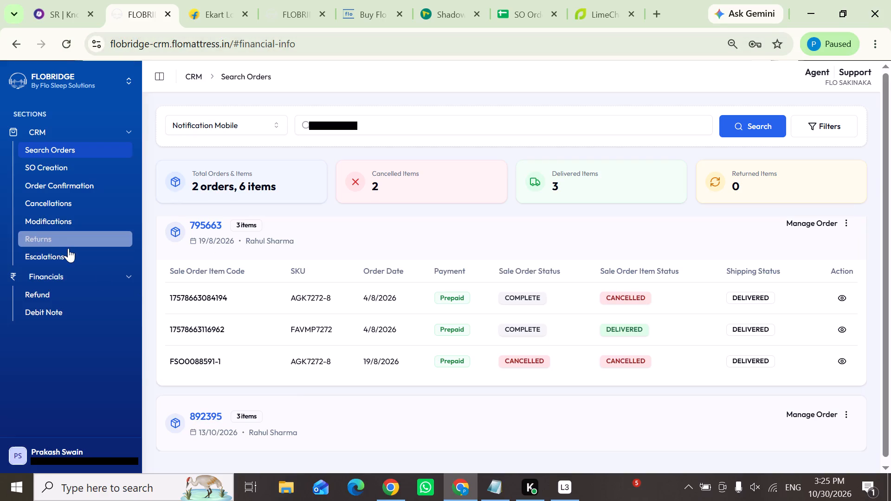
pyautogui.click(329, 259)
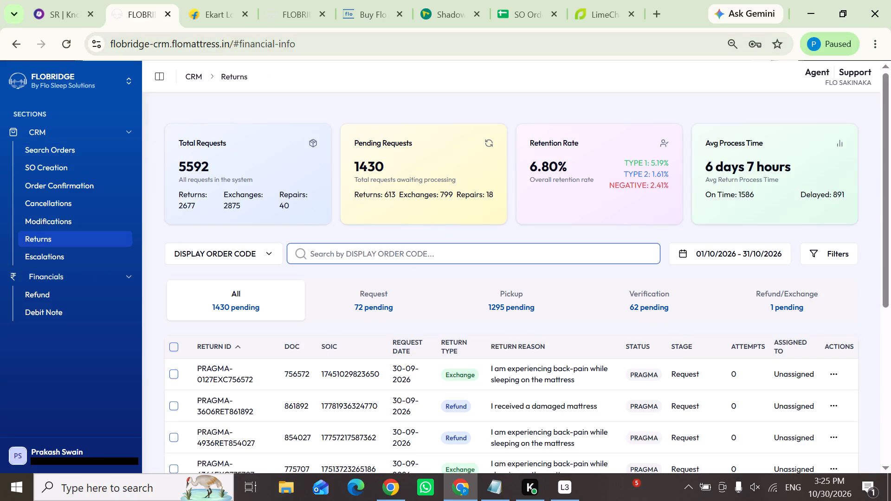
pyautogui.hotkey('ctrl', 'v')
pyautogui.press('Return')
pyautogui.press('Return')
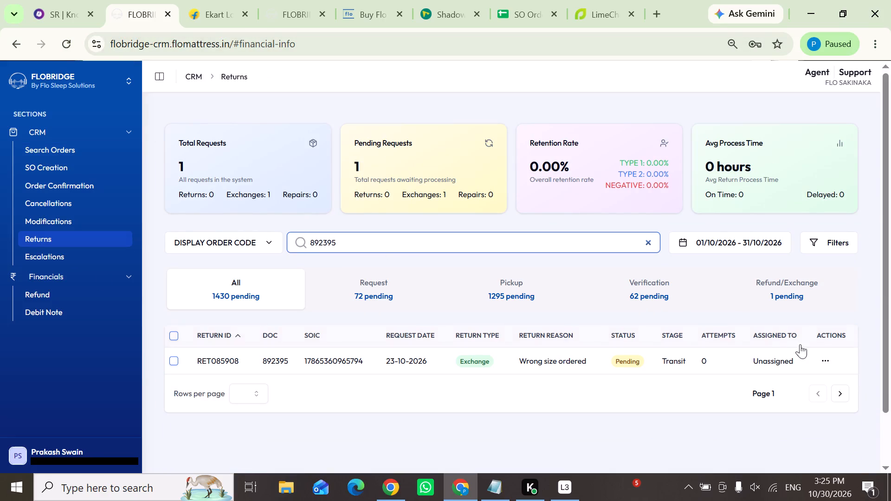
pyautogui.click(835, 359)
pyautogui.click(824, 360)
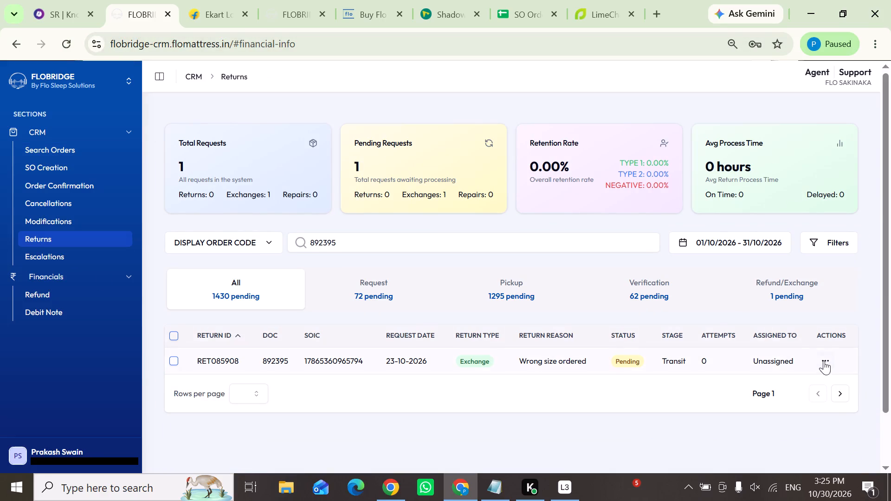
pyautogui.click(801, 398)
pyautogui.scroll(-4, 725, 337)
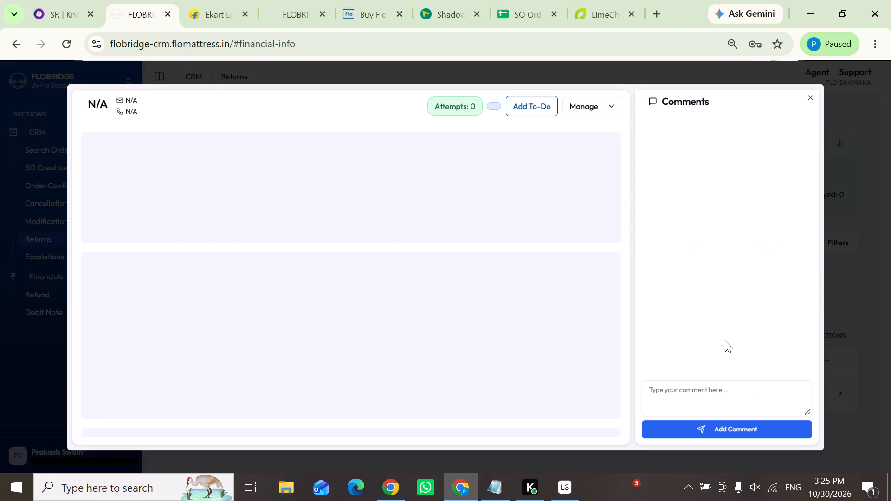
pyautogui.scroll(-3, 703, 359)
pyautogui.scroll(-3, 527, 357)
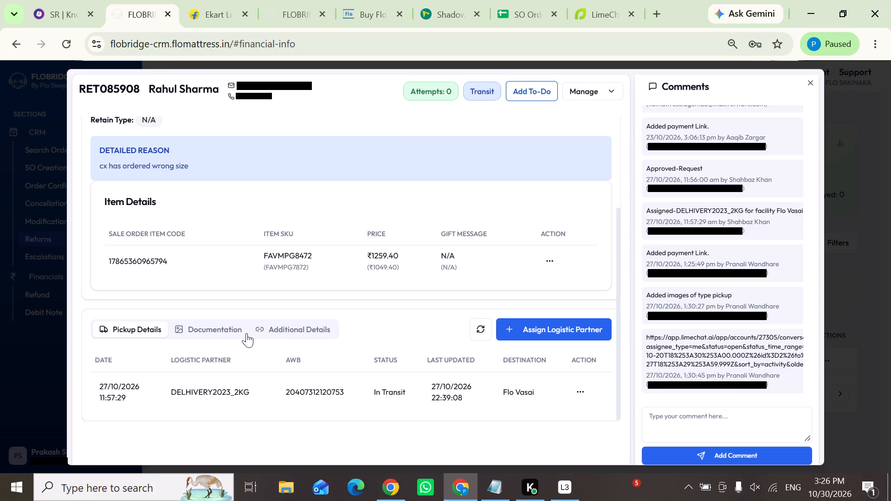
pyautogui.scroll(-2, 364, 315)
pyautogui.scroll(-2, 526, 357)
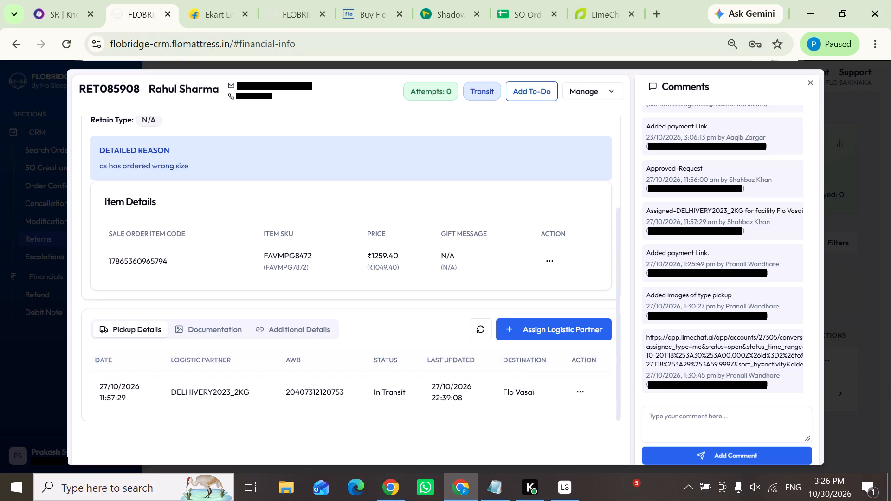
pyautogui.click(889, 381)
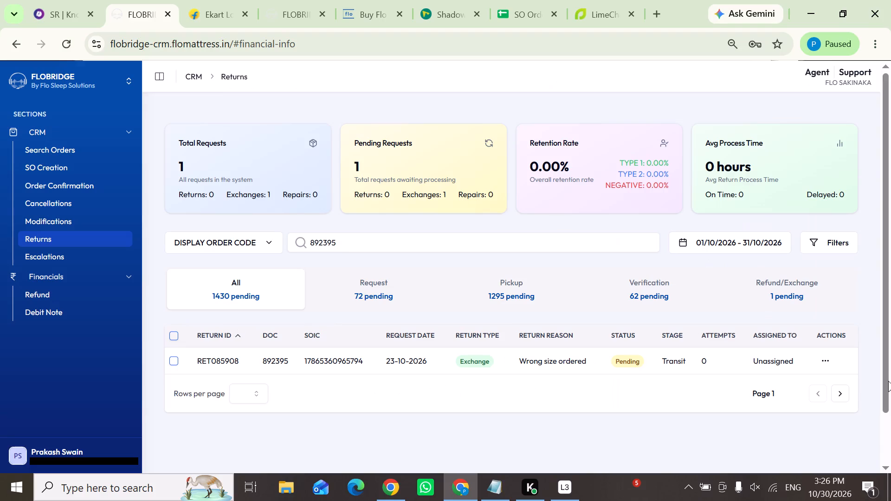
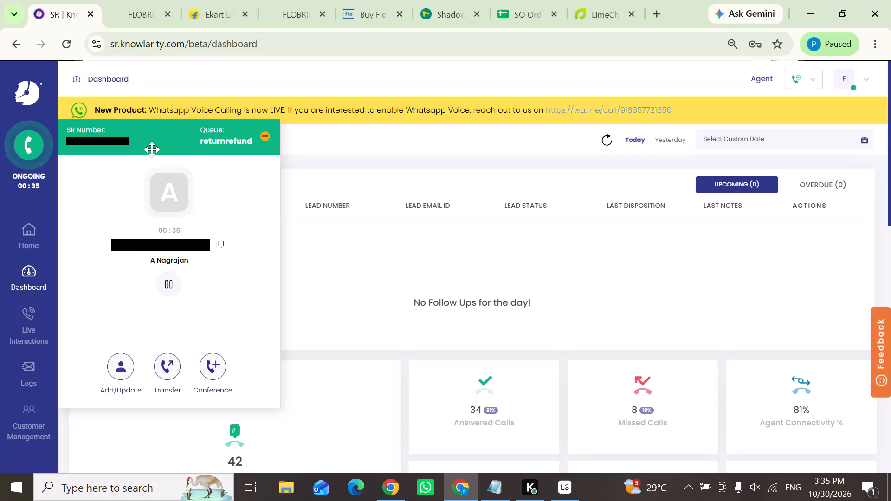
# Search orders by Notification Mobile in Flobridge, using the caller's number copied from the ongoing Knowlarity call with its leading prefix removed.
pyautogui.click(220, 241)
pyautogui.click(119, 0)
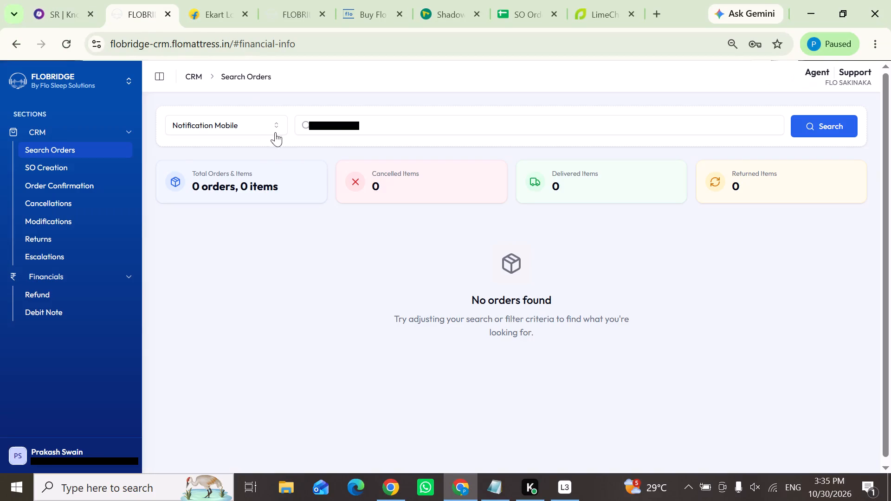
pyautogui.moveTo(367, 127); pyautogui.dragTo(279, 128)
pyautogui.hotkey('ctrl', 'v')
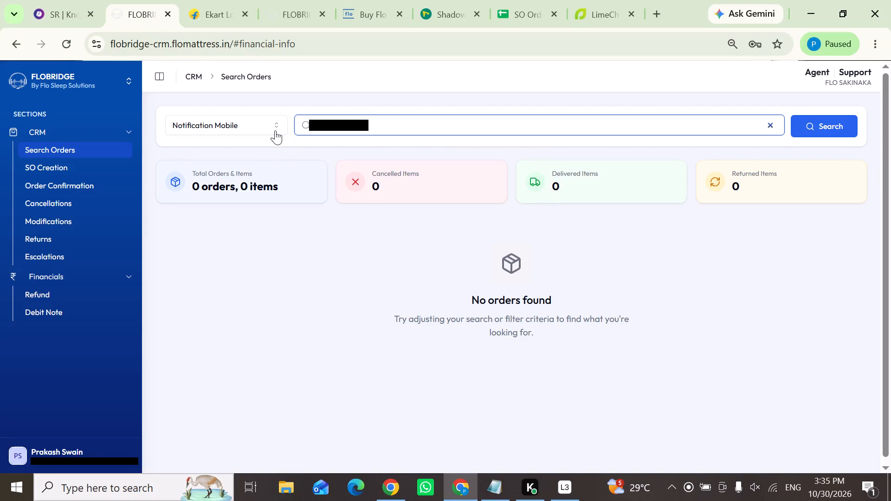
pyautogui.moveTo(329, 124); pyautogui.dragTo(306, 123)
pyautogui.press('BackSpace')
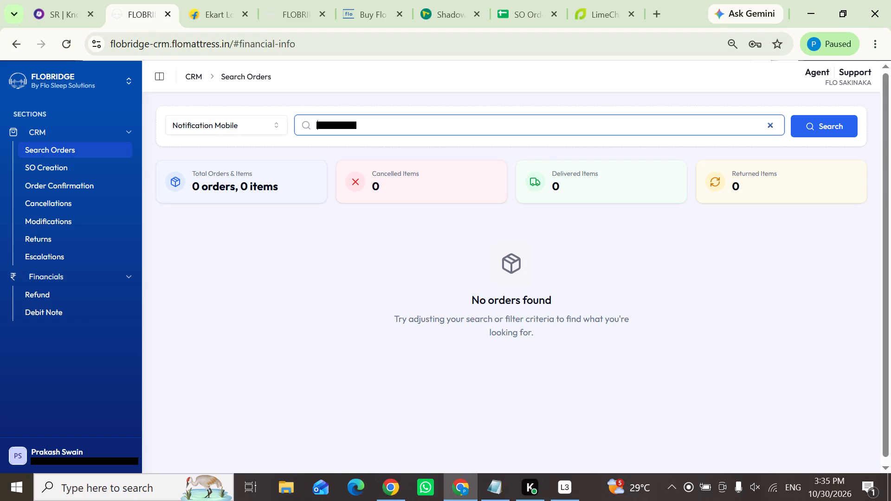
pyautogui.click(797, 128)
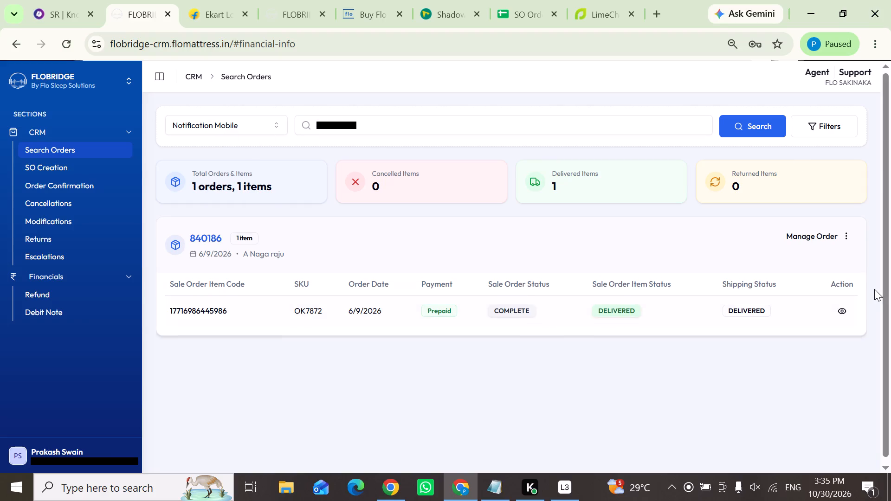
pyautogui.click(852, 299)
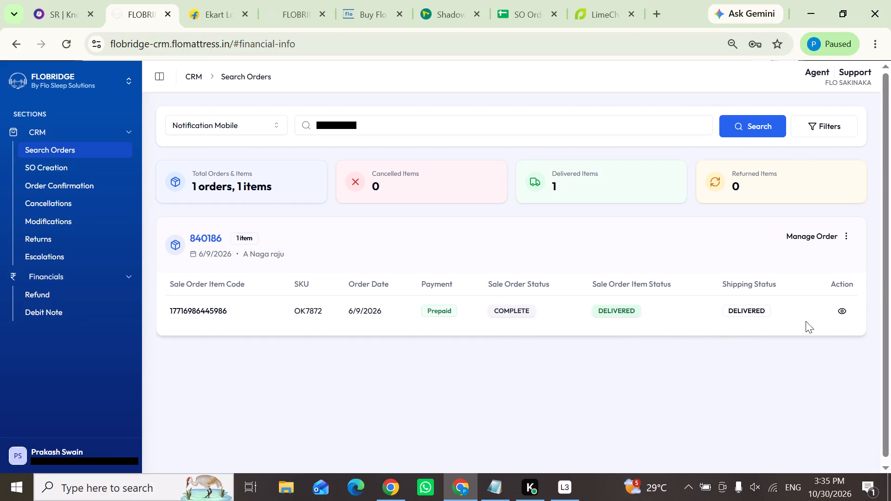
pyautogui.click(846, 310)
pyautogui.click(354, 251)
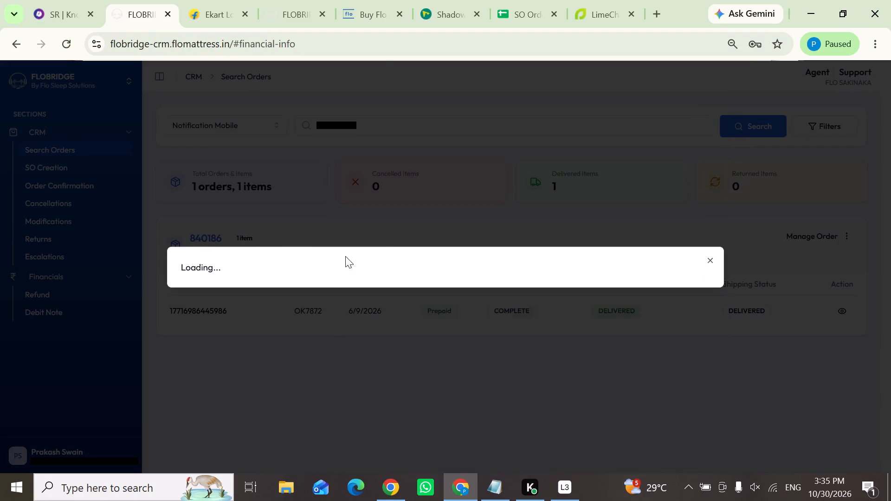
pyautogui.click(328, 450)
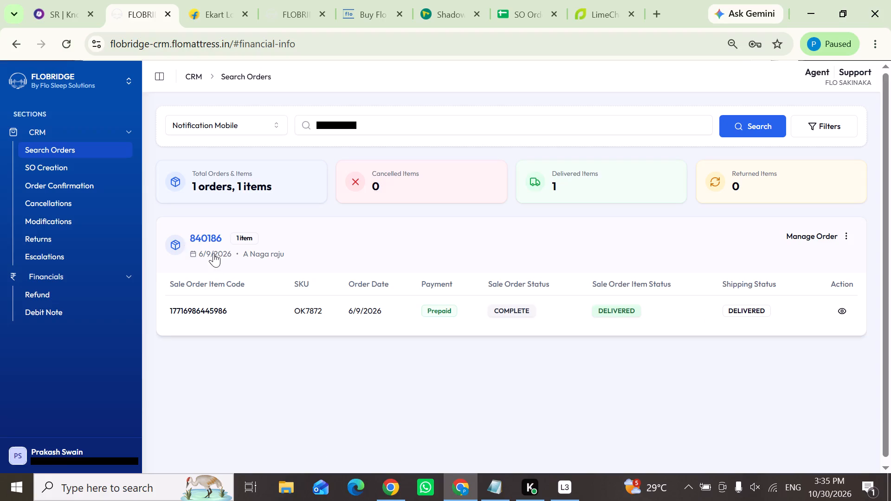
pyautogui.moveTo(225, 236); pyautogui.dragTo(186, 235)
pyautogui.hotkey('ctrl', 'c')
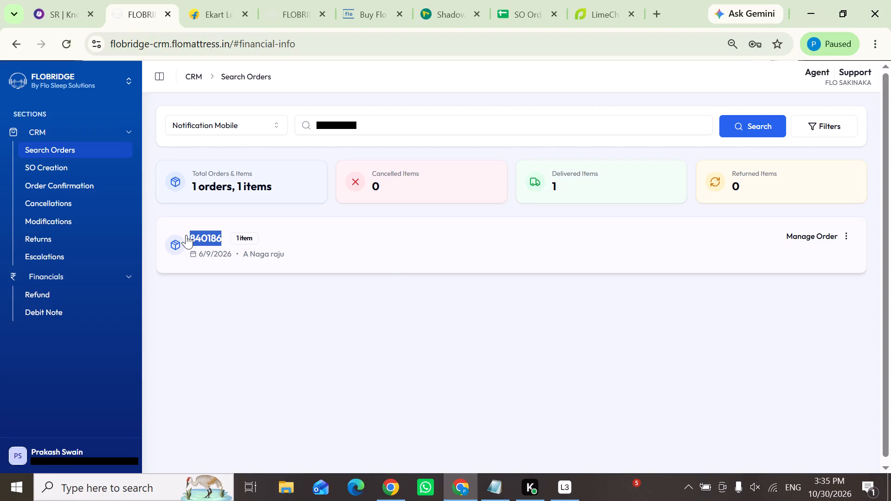
pyautogui.click(389, 253)
pyautogui.click(53, 238)
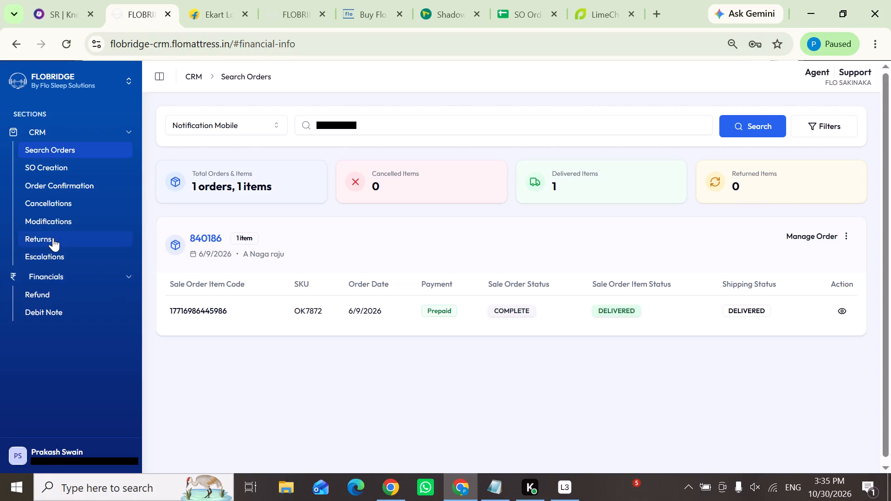
pyautogui.click(400, 249)
pyautogui.hotkey('ctrl', 'v')
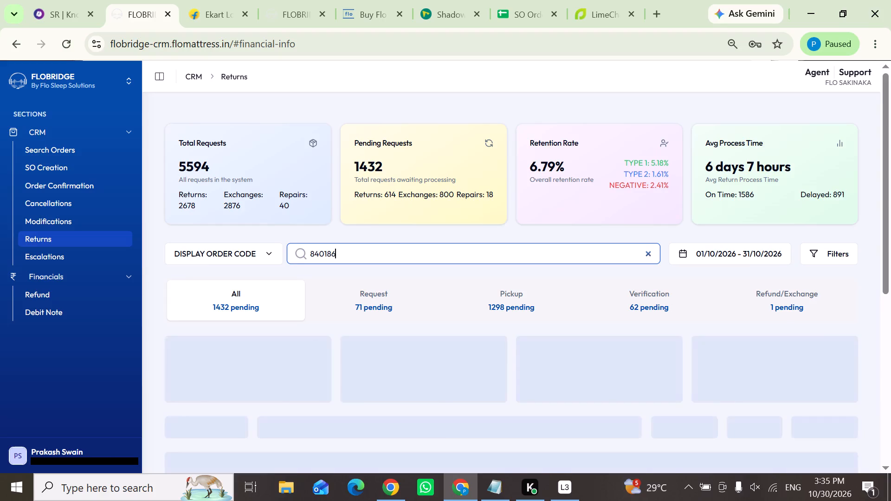
pyautogui.press('Return')
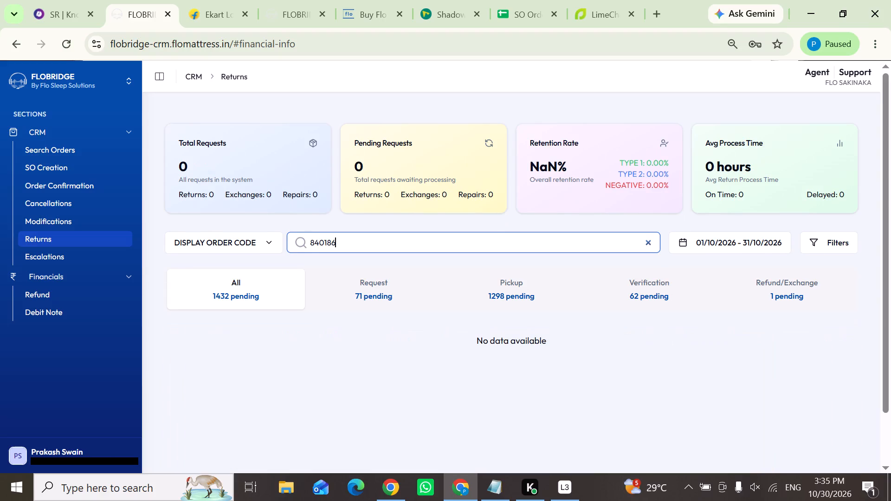
pyautogui.press('Return')
pyautogui.press('Return')
pyautogui.press('Return')
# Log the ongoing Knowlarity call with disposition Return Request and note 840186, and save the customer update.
pyautogui.click(45, 16)
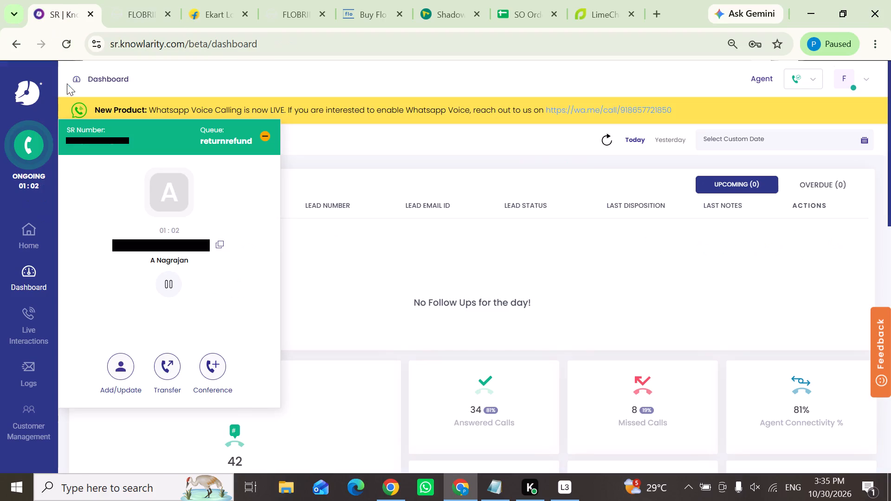
pyautogui.click(129, 360)
pyautogui.scroll(-1, 165, 309)
pyautogui.click(145, 314)
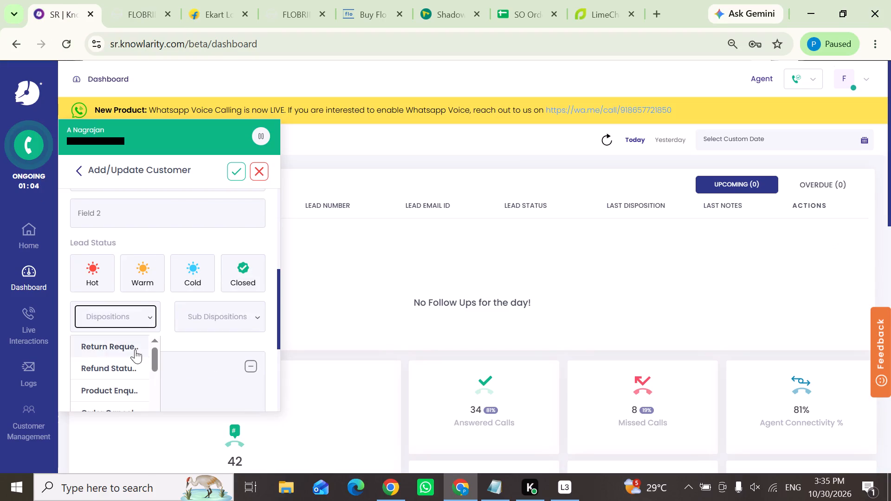
pyautogui.click(111, 347)
pyautogui.click(125, 392)
pyautogui.hotkey('ctrl', 'v')
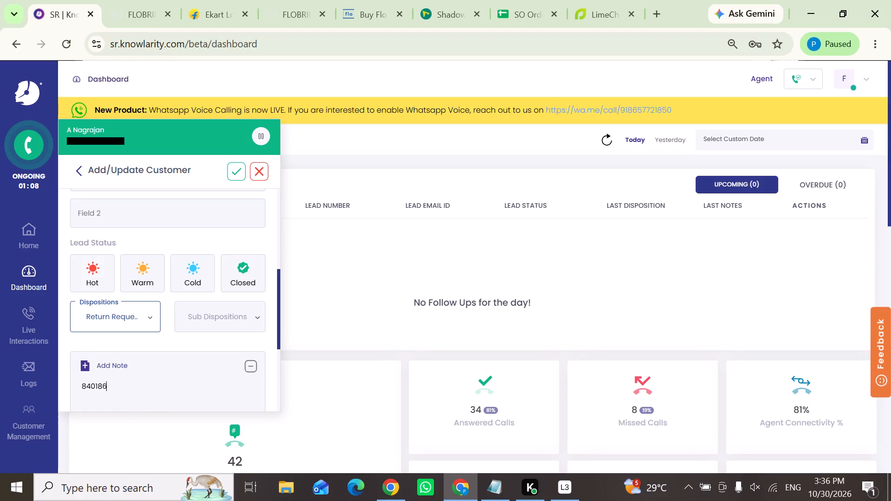
pyautogui.click(235, 171)
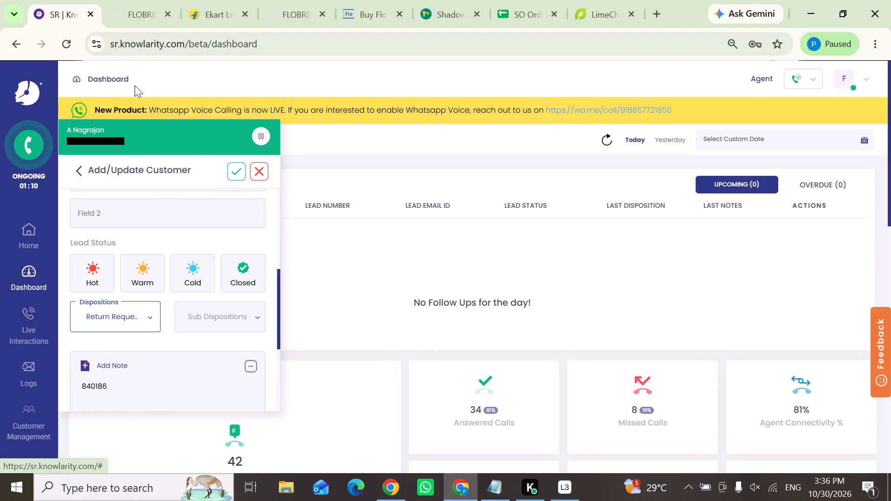
# Return to Search Orders in Flobridge and bring up the caller's order by Notification Mobile again.
pyautogui.click(135, 12)
pyautogui.click(62, 150)
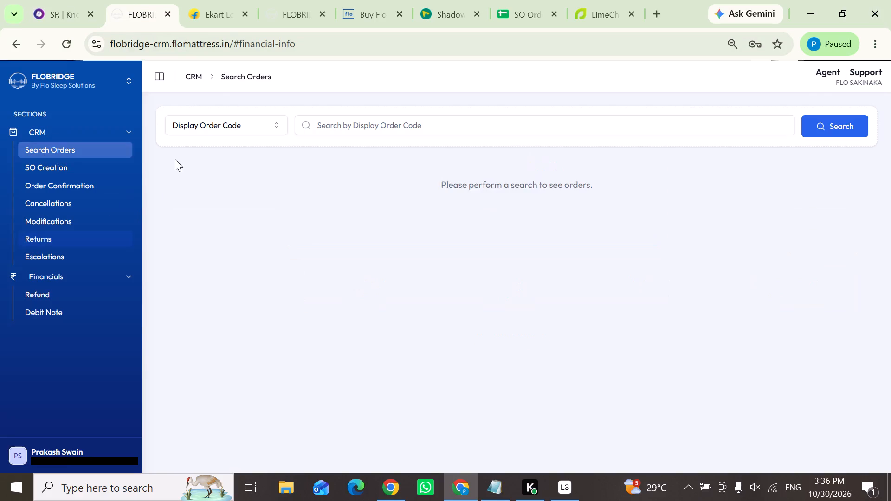
pyautogui.click(382, 127)
pyautogui.click(343, 170)
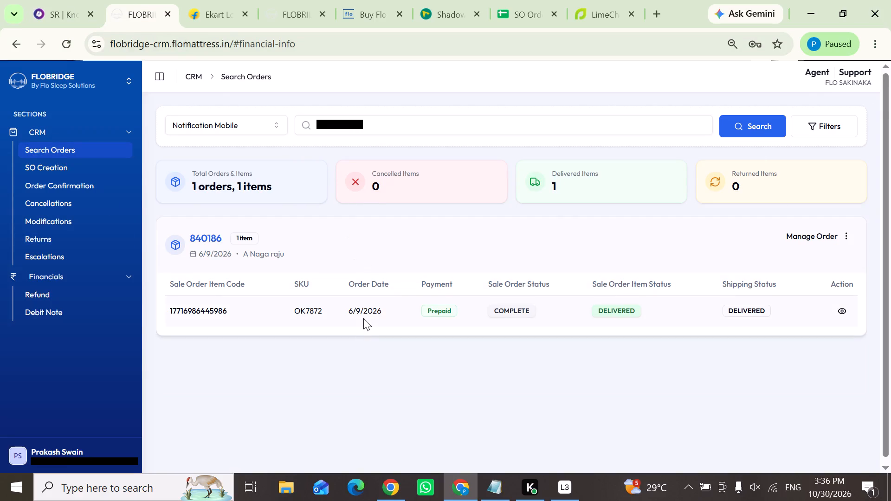
pyautogui.click(844, 313)
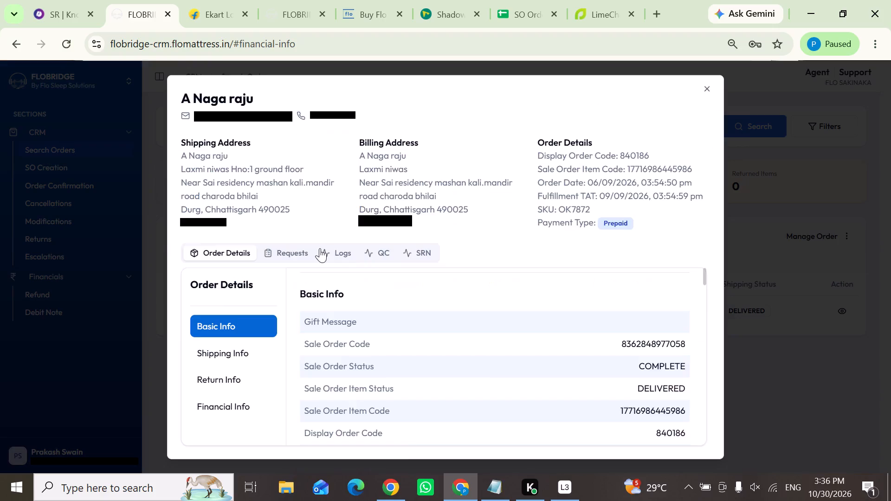
pyautogui.click(320, 248)
pyautogui.click(308, 427)
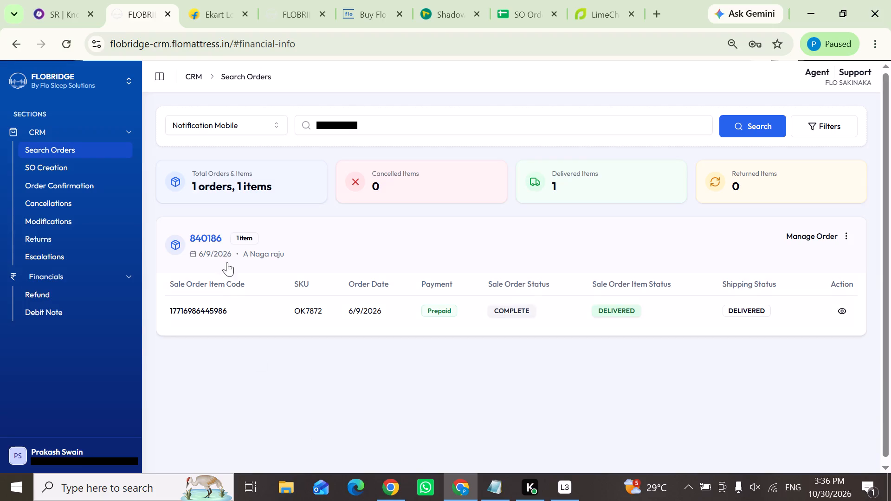
# Open the call logs in Knowlarity.
pyautogui.click(23, 0)
pyautogui.click(43, 2)
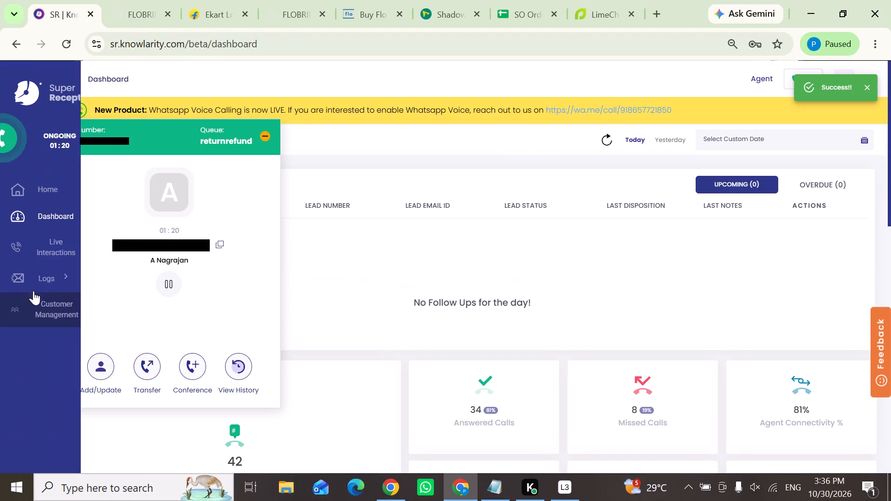
pyautogui.click(45, 274)
pyautogui.click(45, 292)
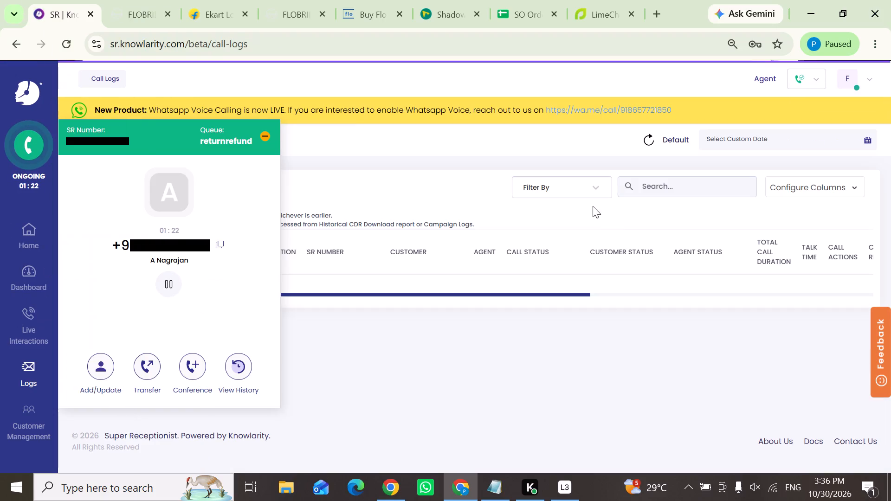
pyautogui.click(149, 0)
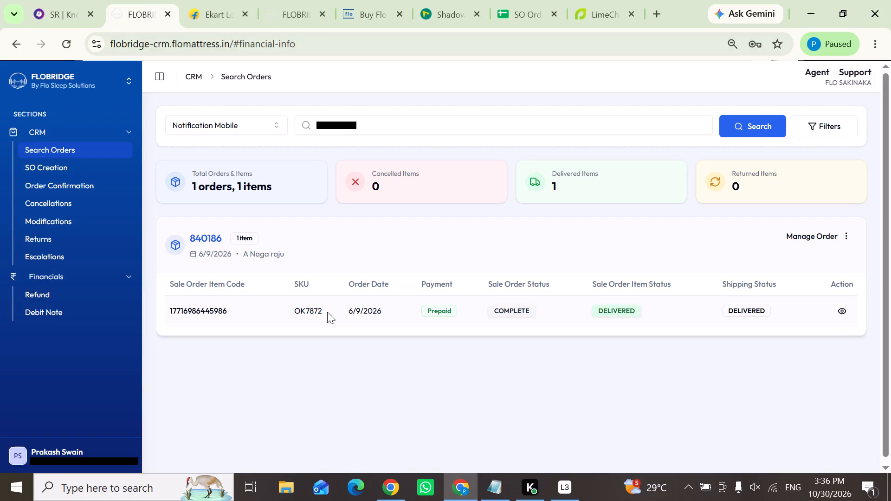
pyautogui.moveTo(327, 312); pyautogui.dragTo(304, 310)
pyautogui.moveTo(304, 310); pyautogui.dragTo(305, 308)
pyautogui.moveTo(305, 308); pyautogui.dragTo(292, 308)
pyautogui.click(264, 315)
pyautogui.click(60, 0)
pyautogui.click(114, 4)
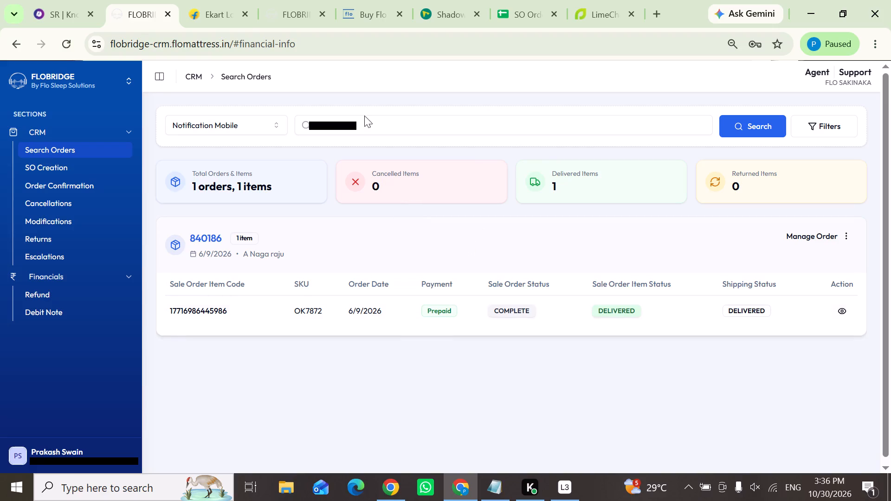
pyautogui.click(207, 0)
pyautogui.click(139, 21)
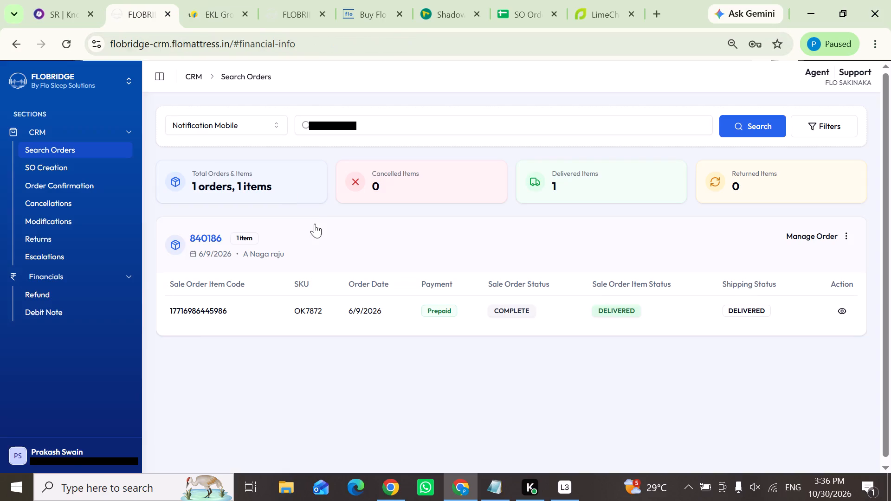
pyautogui.click(291, 254)
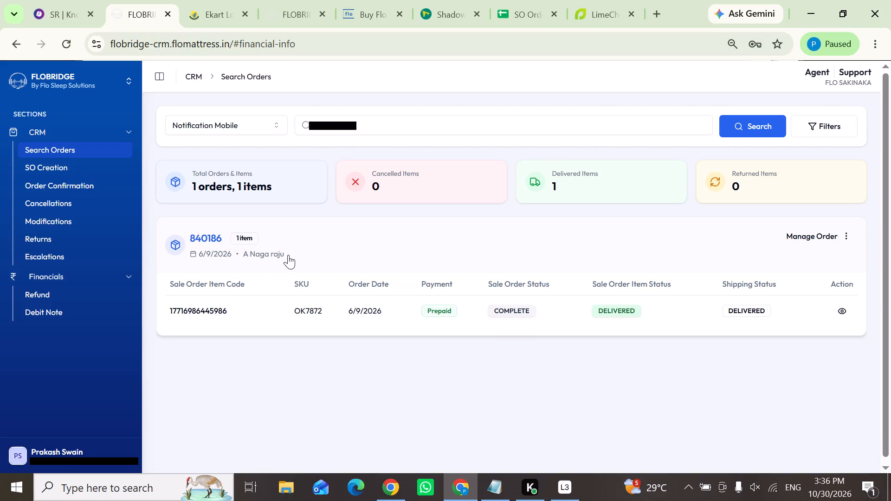
pyautogui.click(277, 249)
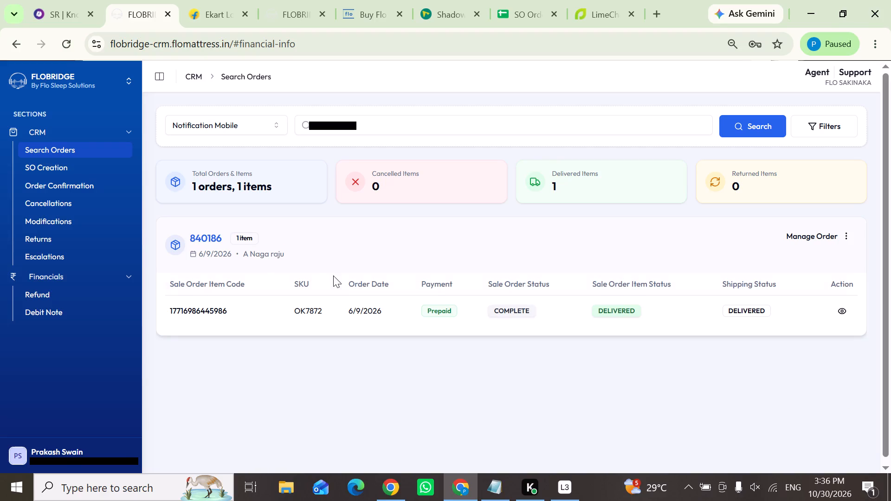
pyautogui.moveTo(328, 311); pyautogui.dragTo(288, 315)
pyautogui.click(285, 331)
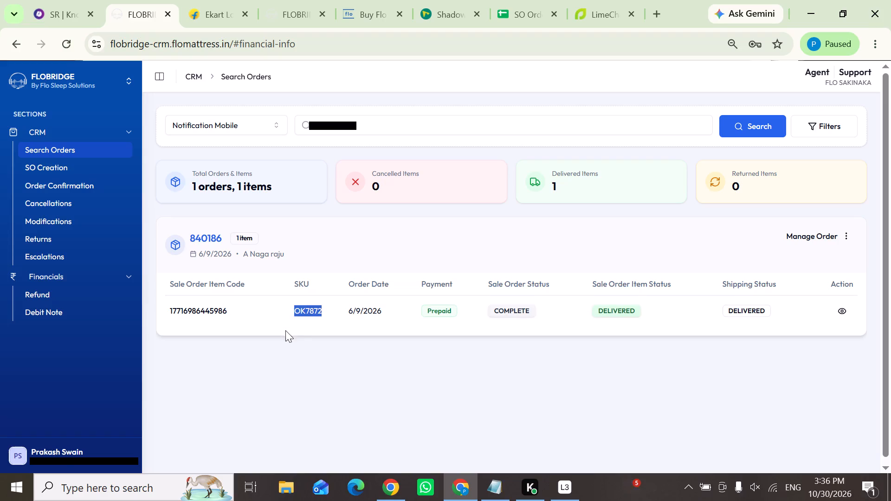
pyautogui.moveTo(294, 319); pyautogui.dragTo(312, 317)
pyautogui.moveTo(312, 317); pyautogui.dragTo(303, 316)
pyautogui.moveTo(303, 316); pyautogui.dragTo(332, 315)
pyautogui.click(330, 319)
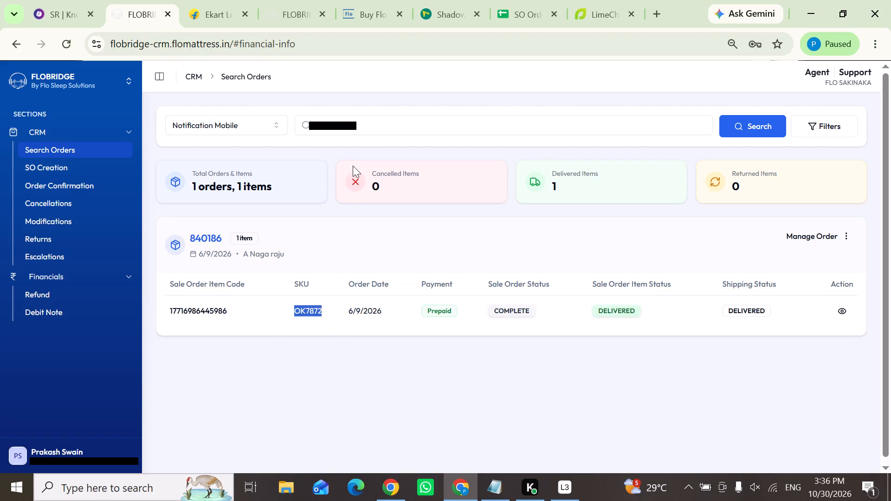
pyautogui.click(208, 22)
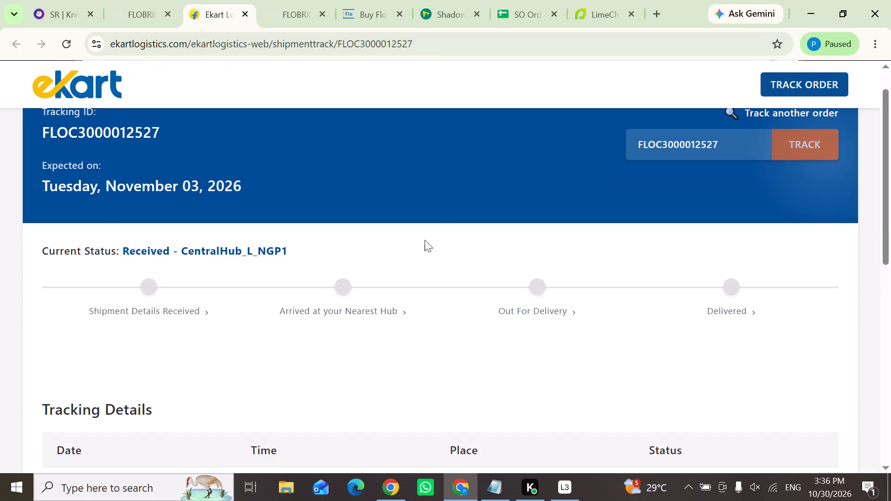
pyautogui.scroll(-3, 438, 219)
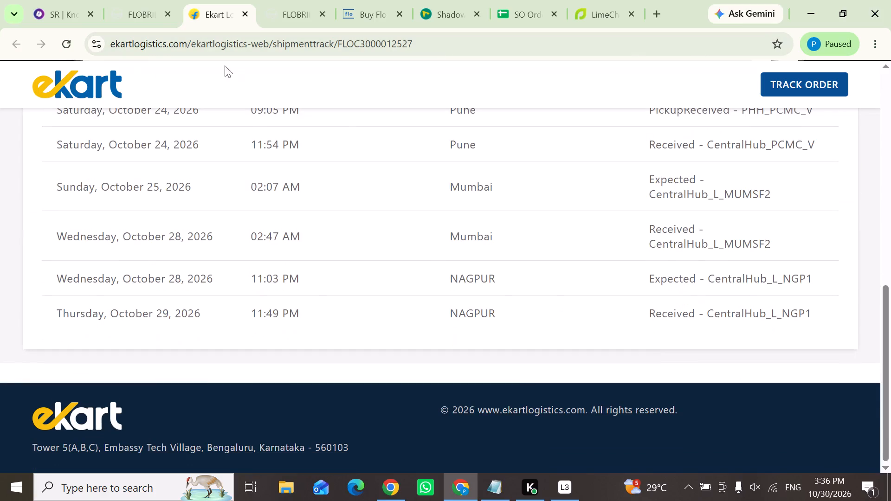
pyautogui.click(136, 0)
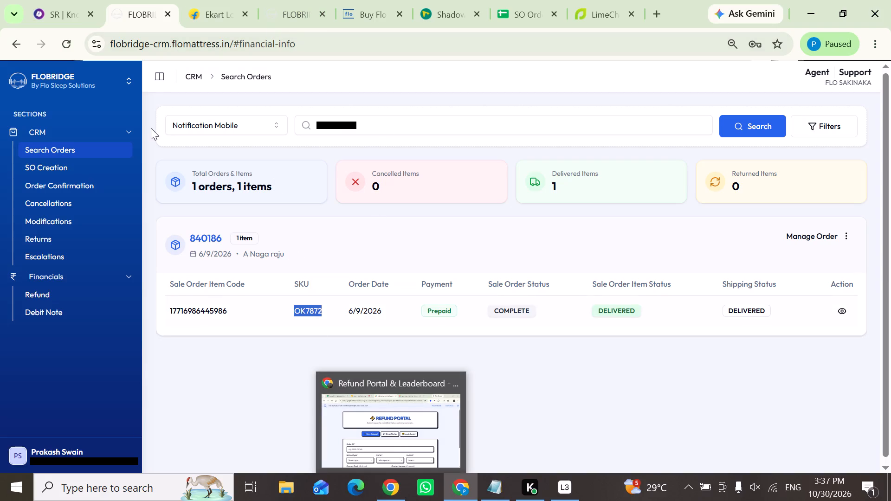
pyautogui.click(301, 309)
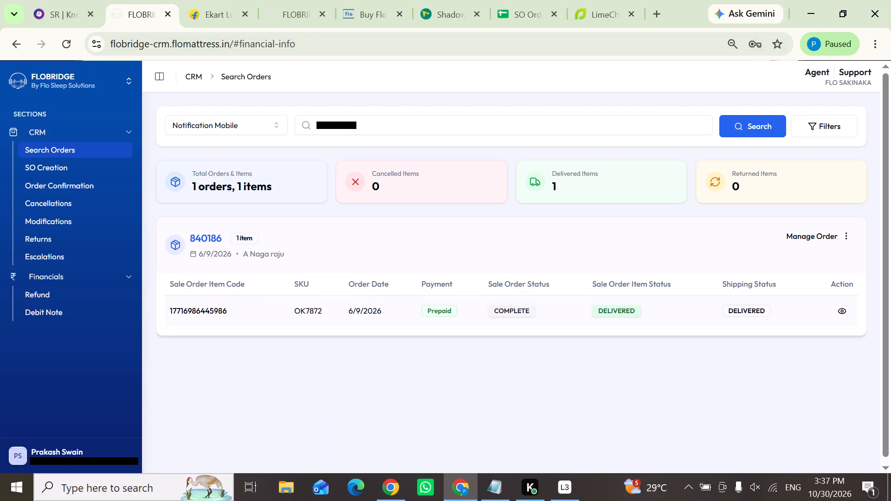
pyautogui.moveTo(307, 309); pyautogui.dragTo(324, 310)
pyautogui.click(322, 324)
pyautogui.click(303, 309)
pyautogui.moveTo(303, 309); pyautogui.dragTo(297, 308)
pyautogui.click(294, 334)
# Close the Ekart shipment tracking page.
pyautogui.click(245, 15)
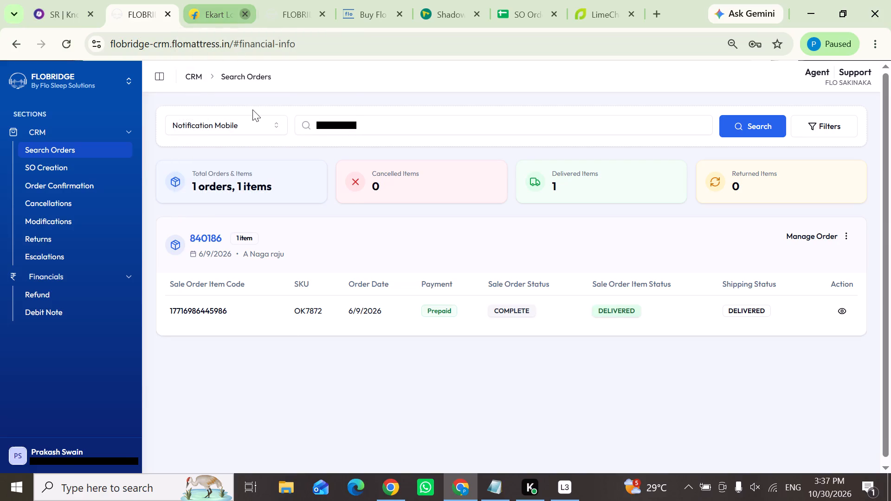
pyautogui.moveTo(300, 254); pyautogui.dragTo(257, 257)
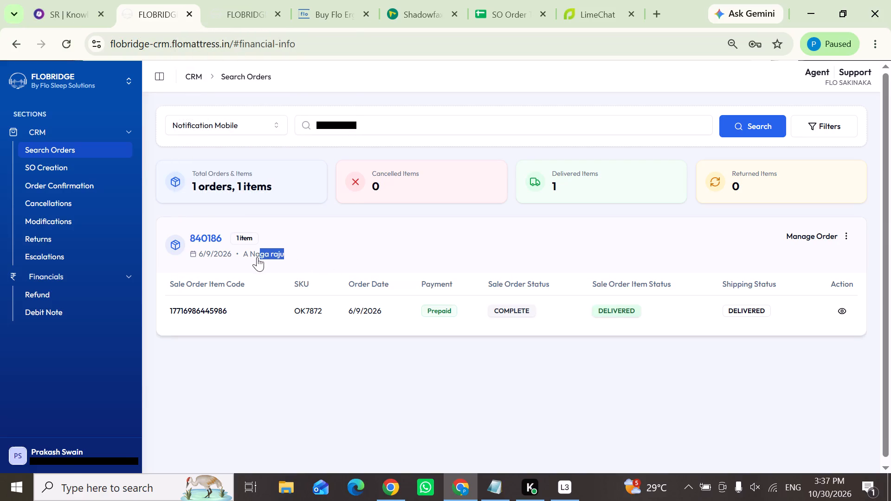
pyautogui.moveTo(257, 257); pyautogui.dragTo(251, 258)
pyautogui.moveTo(251, 258); pyautogui.dragTo(270, 257)
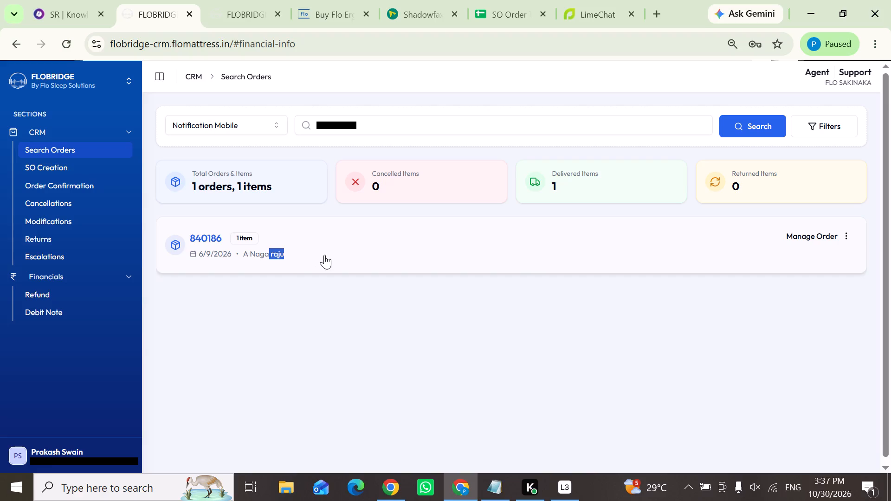
pyautogui.click(305, 249)
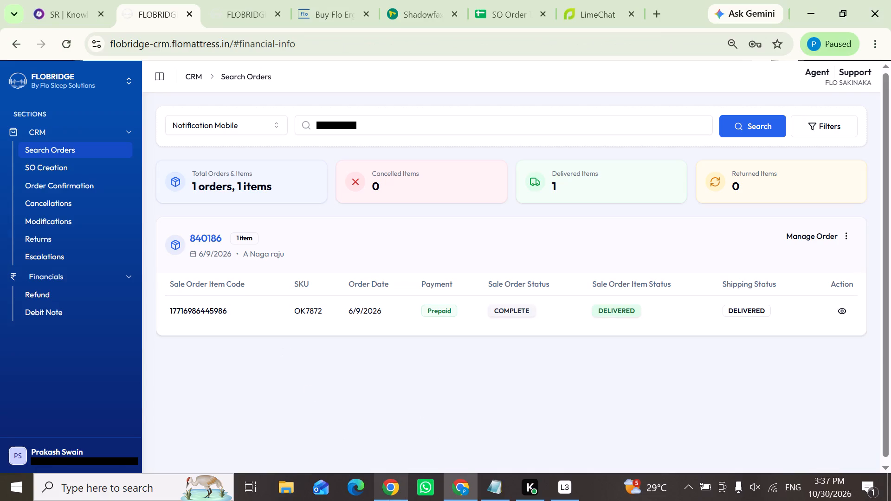
# Switch to Knowlarity to view the ongoing call.
pyautogui.click(62, 7)
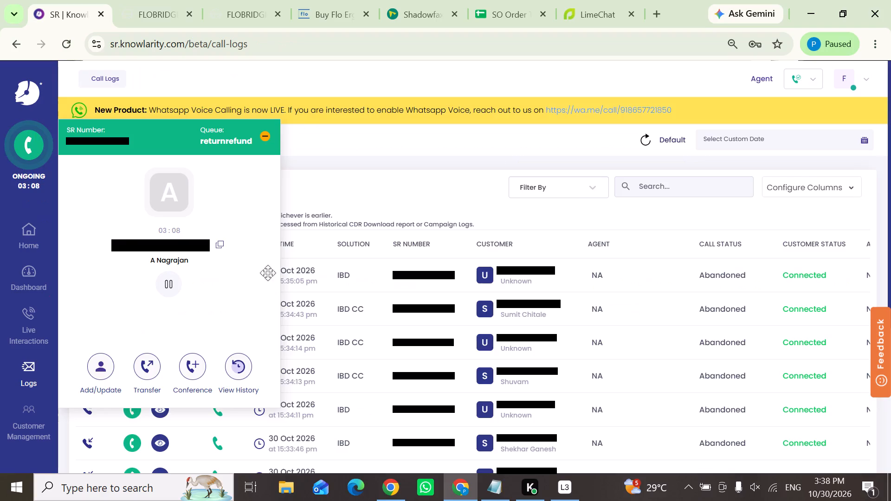
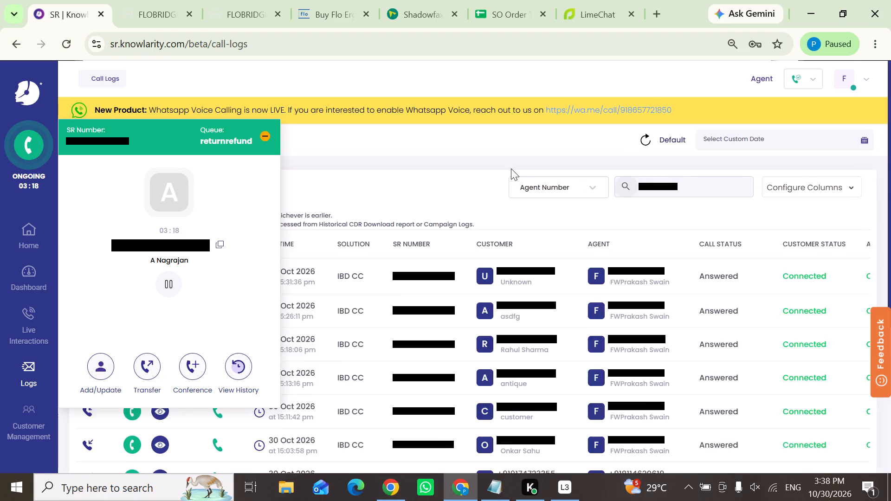
# Minimise the ongoing call window and save the 15:31:36 call's customer as vijay with the disposition Product Enquiry.
pyautogui.click(265, 131)
pyautogui.scroll(-1, 368, 341)
pyautogui.scroll(1, 368, 341)
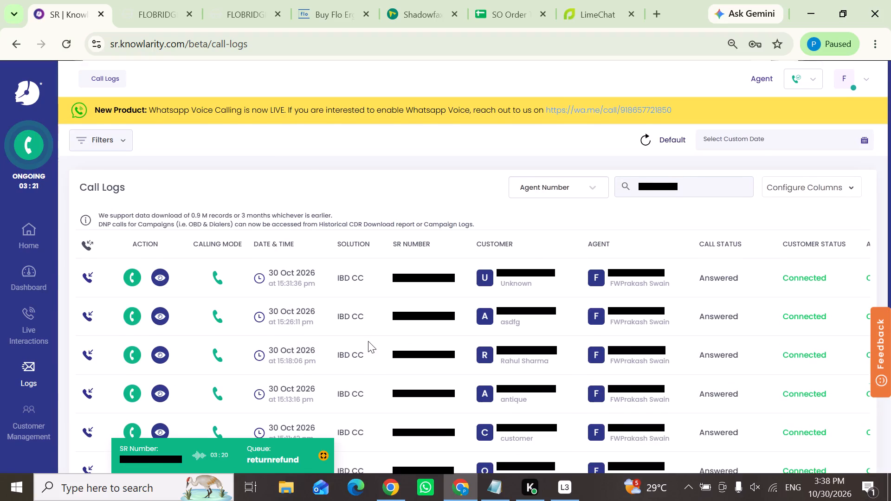
pyautogui.scroll(1, 368, 341)
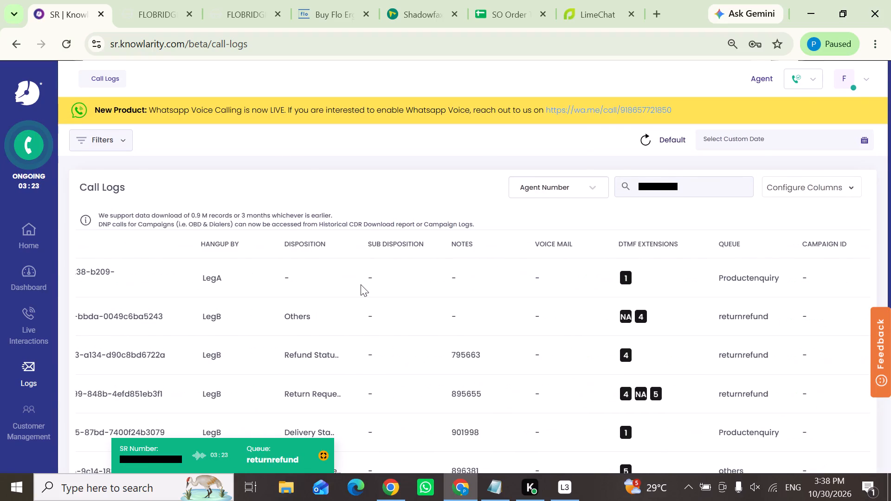
pyautogui.click(158, 283)
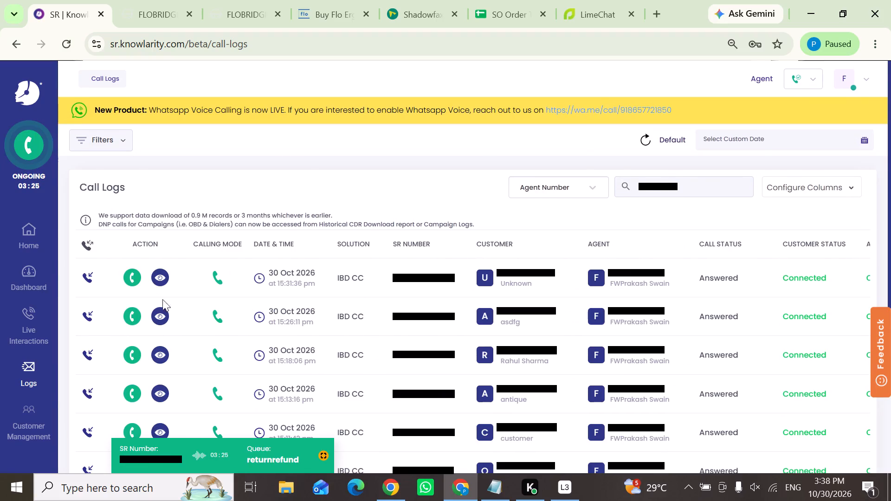
pyautogui.click(427, 274)
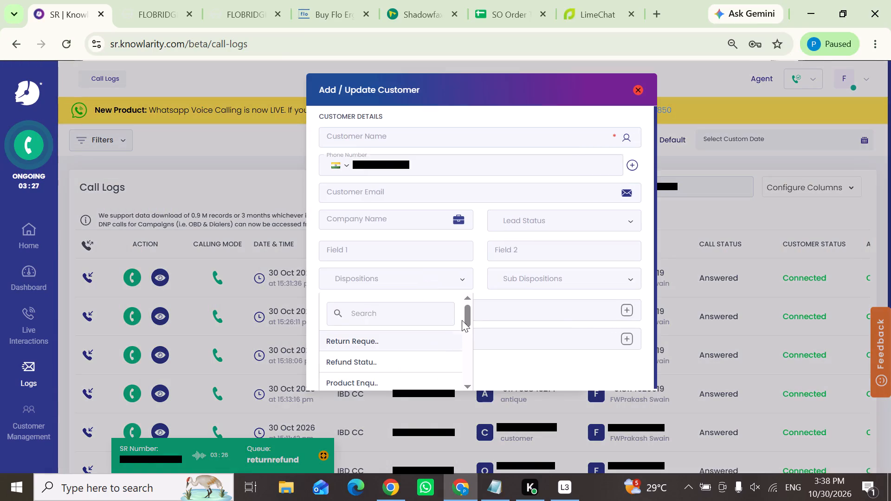
pyautogui.click(465, 319)
pyautogui.click(362, 378)
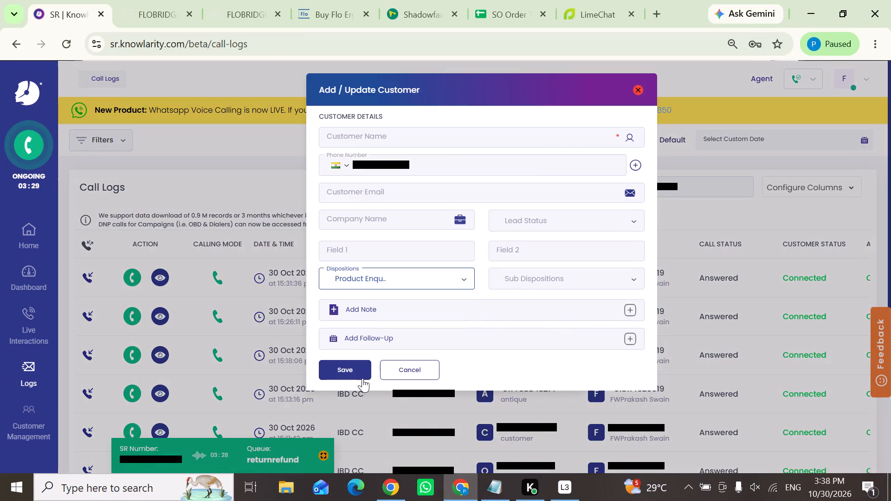
pyautogui.click(370, 133)
pyautogui.write('vijay')
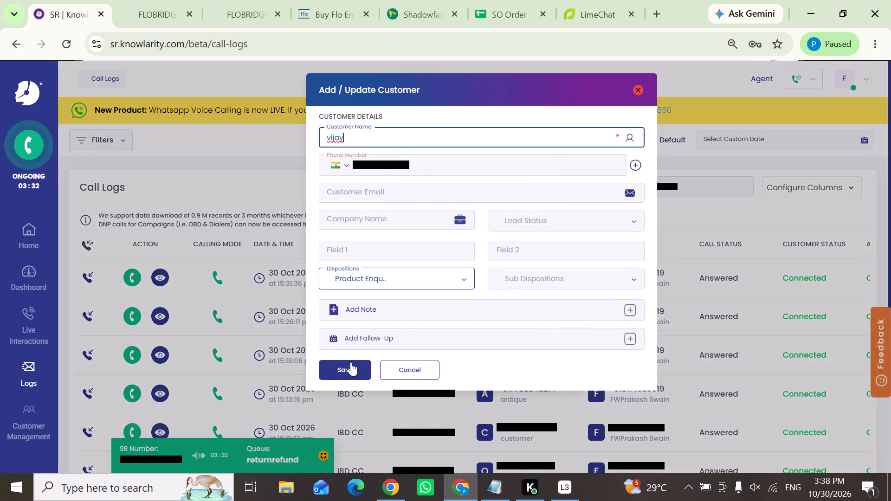
pyautogui.click(349, 370)
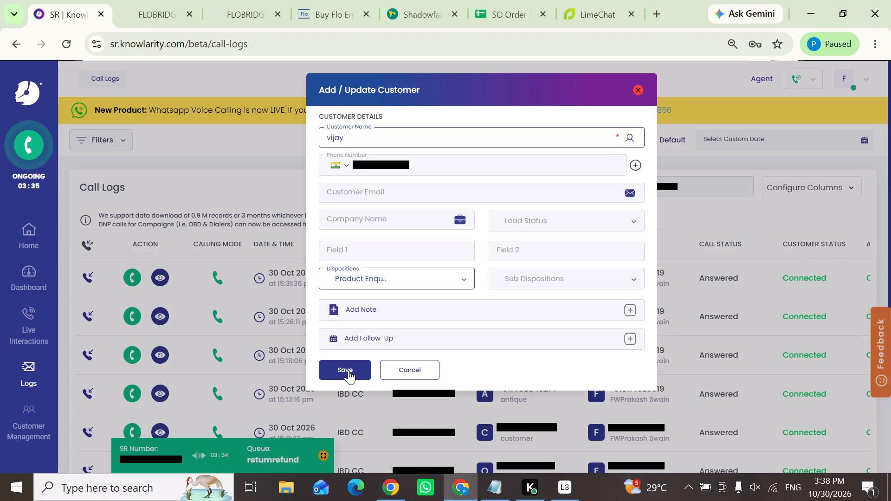
# Refresh the call logs with the maximum entries per page and save the 13:30:28 call's missing disposition as Product Enquiry.
pyautogui.click(676, 138)
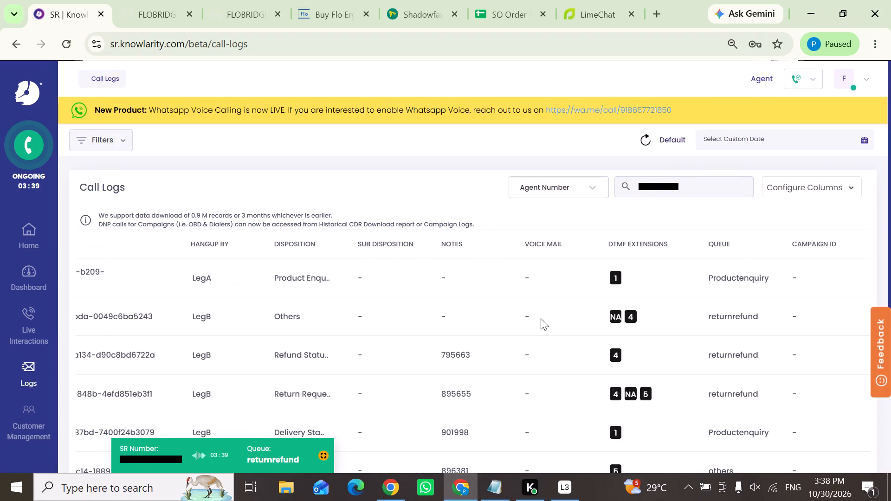
pyautogui.scroll(-2, 541, 318)
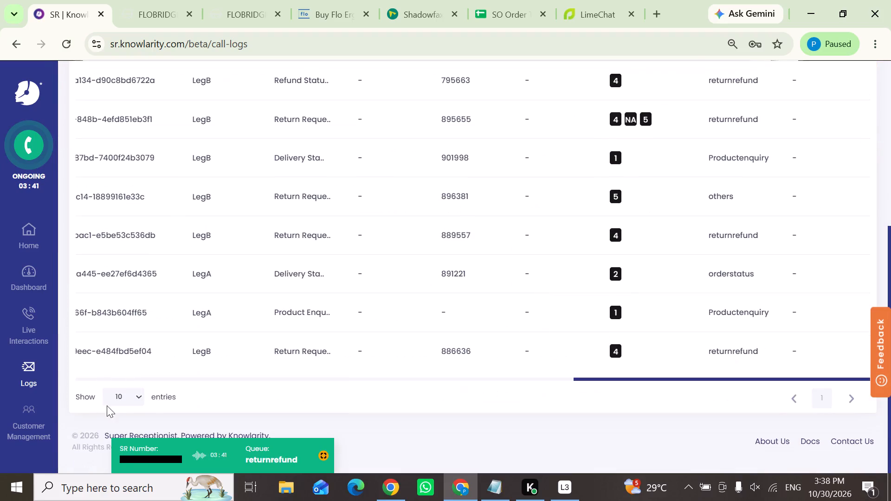
pyautogui.click(118, 396)
pyautogui.click(121, 451)
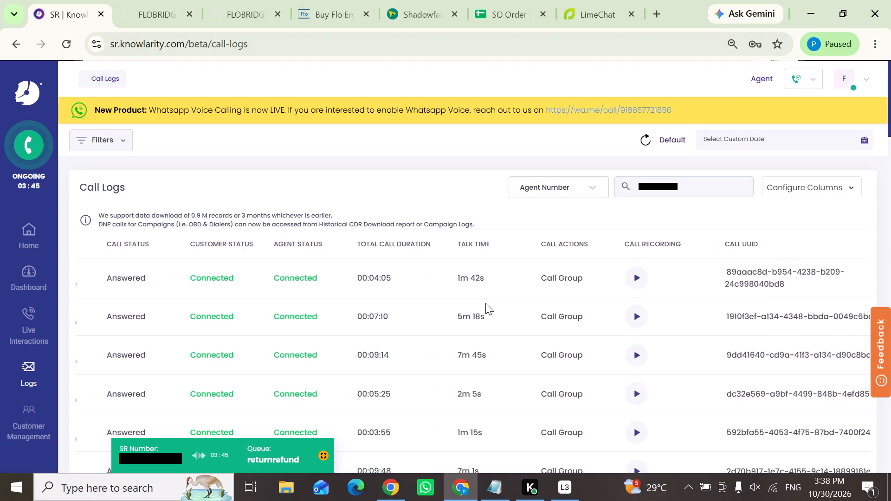
pyautogui.scroll(-2, 485, 303)
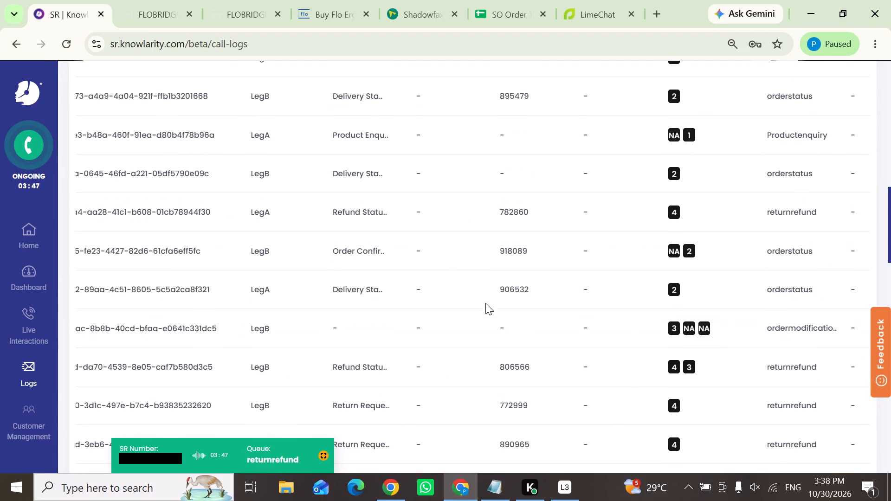
pyautogui.scroll(-2, 485, 303)
pyautogui.scroll(1, 483, 291)
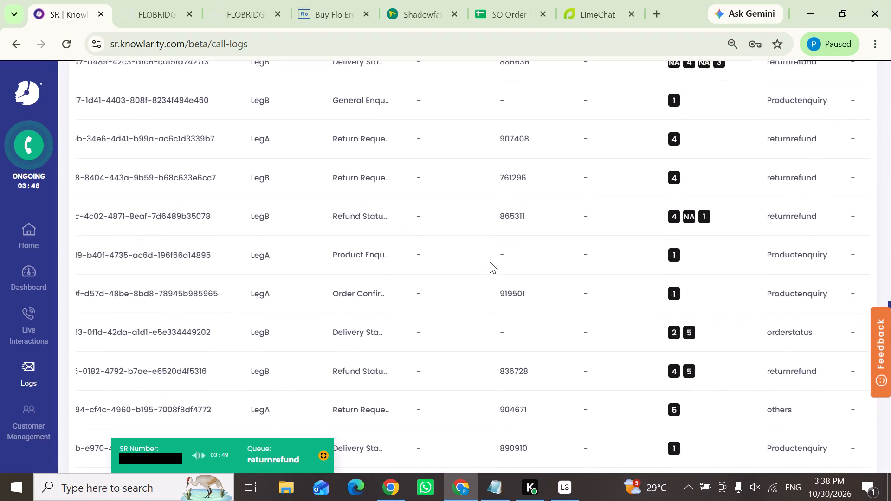
pyautogui.scroll(2, 490, 262)
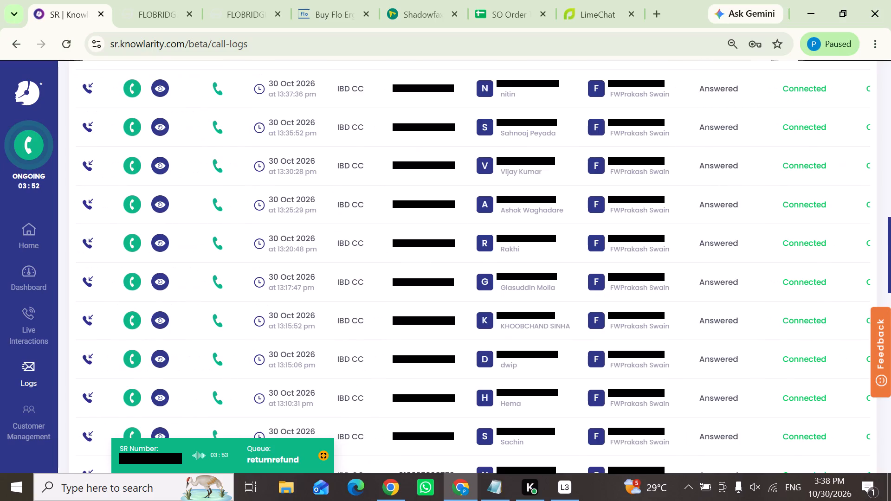
pyautogui.click(158, 166)
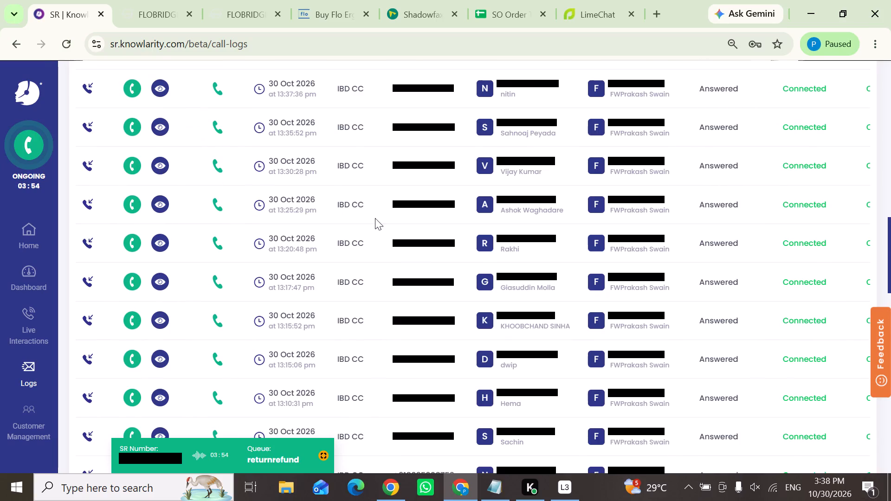
pyautogui.click(394, 277)
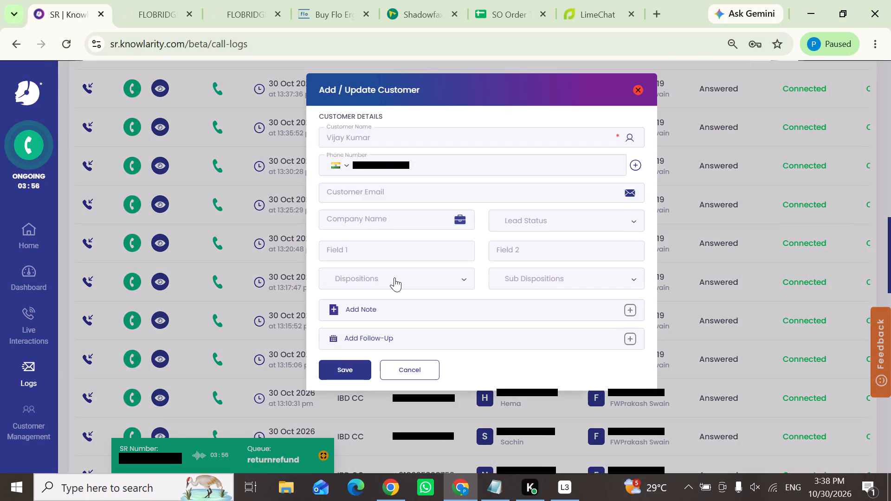
pyautogui.click(359, 382)
pyautogui.click(348, 373)
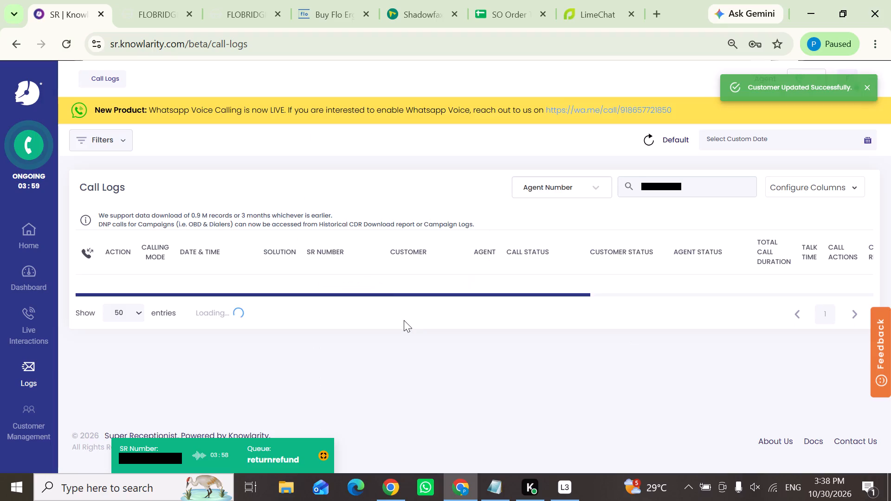
# Refresh the call logs with 25 entries per page and examine the disposition column for calls left without a disposition.
pyautogui.click(658, 139)
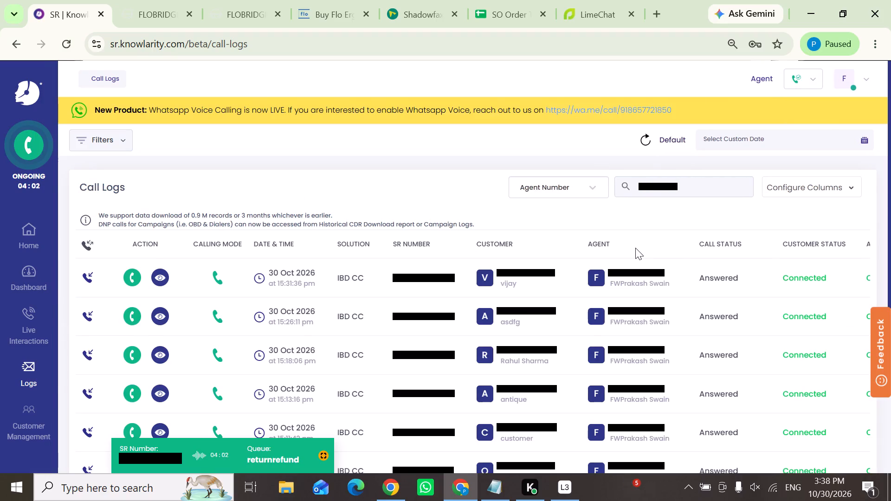
pyautogui.moveTo(890, 114); pyautogui.dragTo(890, 313)
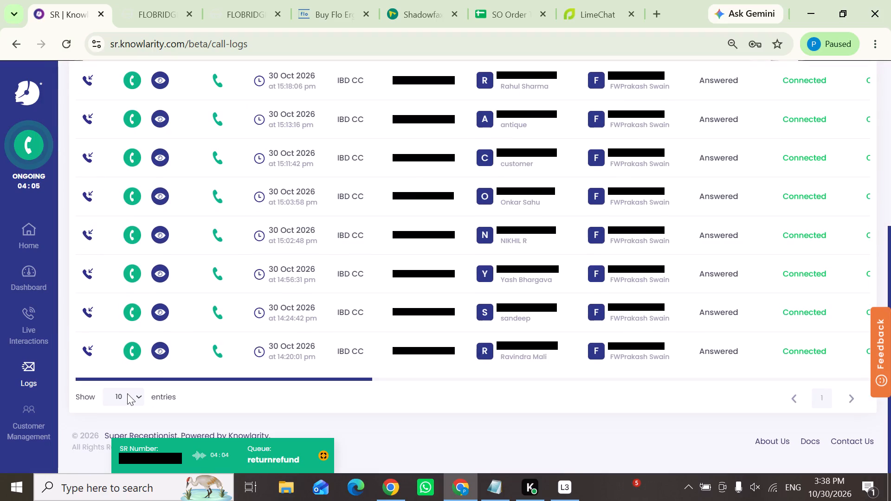
pyautogui.click(127, 393)
pyautogui.click(127, 435)
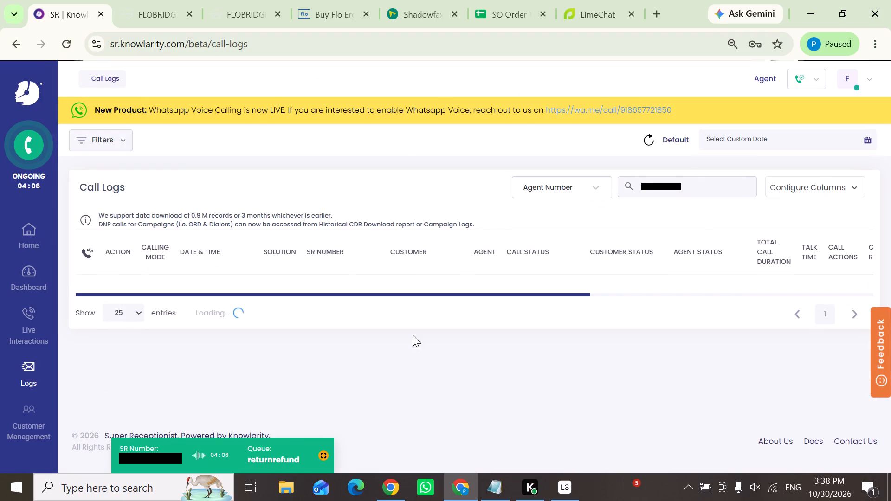
pyautogui.scroll(-3, 610, 273)
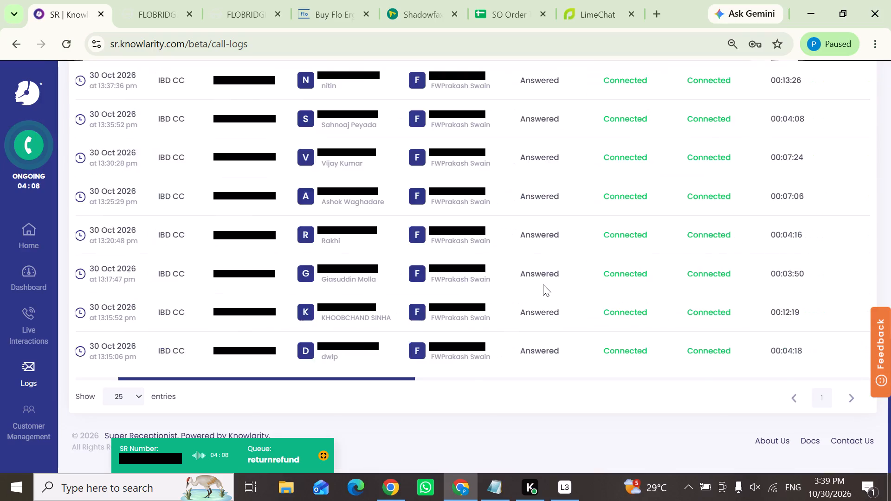
pyautogui.scroll(2, 543, 284)
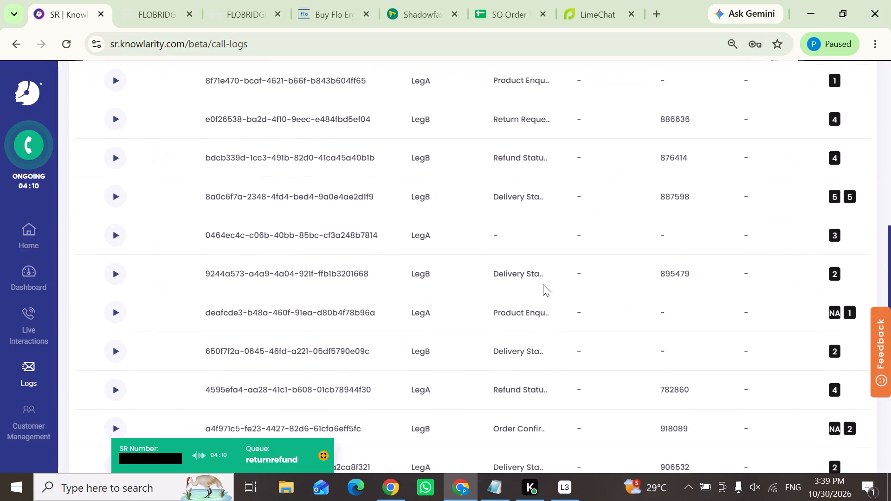
pyautogui.scroll(1, 543, 284)
pyautogui.scroll(1, 594, 249)
pyautogui.scroll(1, 602, 108)
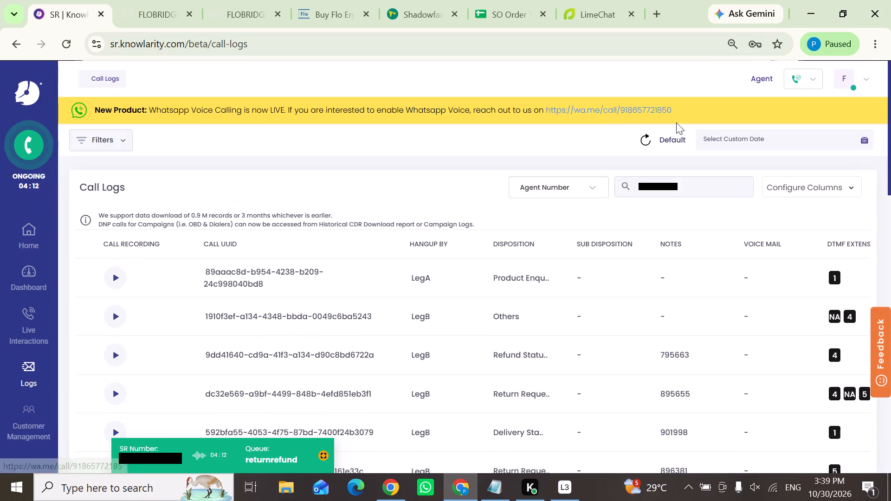
# Refresh the call logs with 25 entries per page and save the 14:07:08 call's missing disposition as Product Enquiry.
pyautogui.click(670, 138)
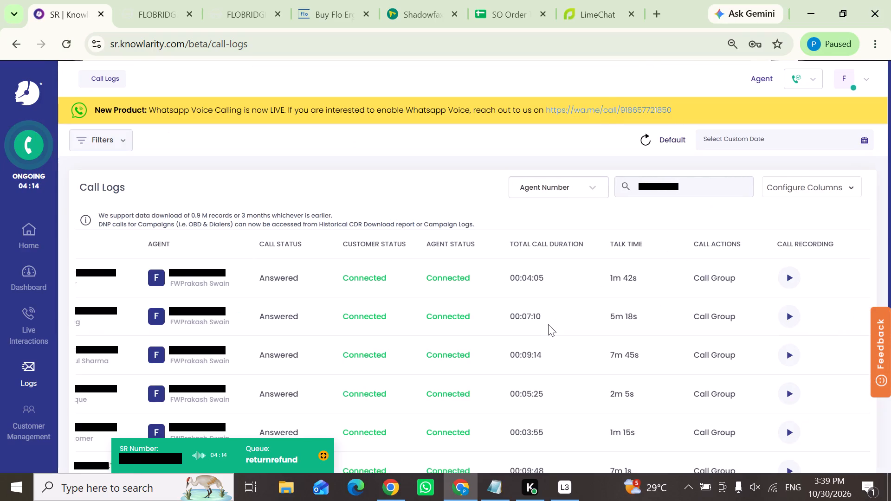
pyautogui.scroll(-2, 548, 324)
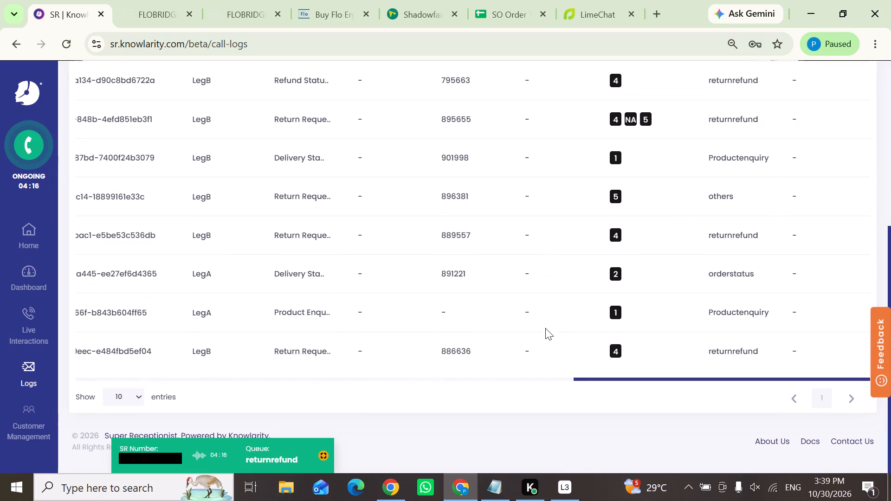
pyautogui.click(118, 399)
pyautogui.click(123, 437)
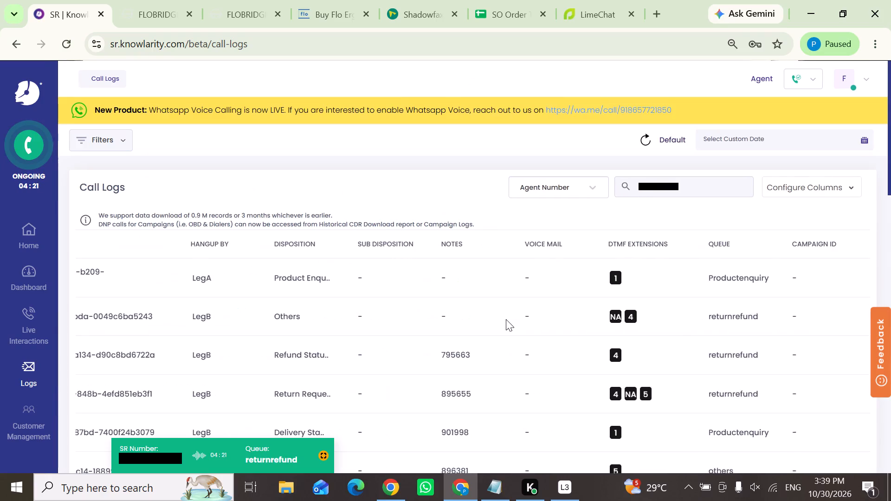
pyautogui.scroll(-1, 506, 319)
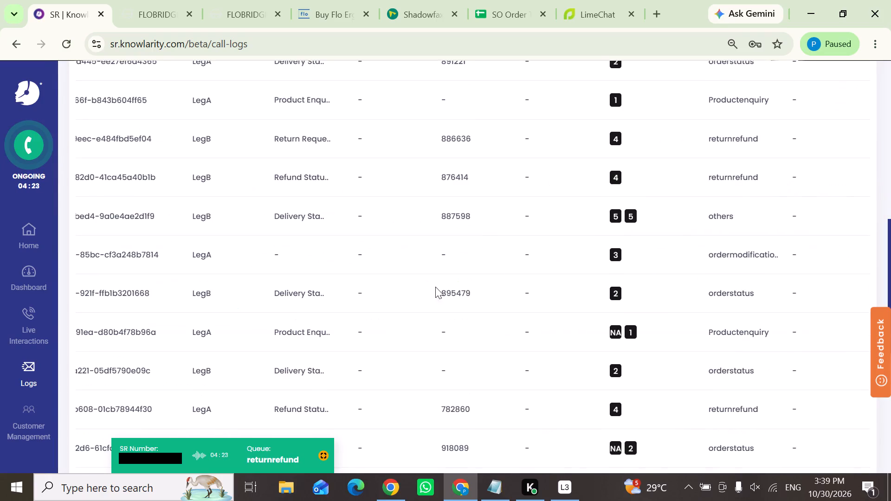
pyautogui.scroll(-1, 369, 271)
pyautogui.scroll(1, 368, 271)
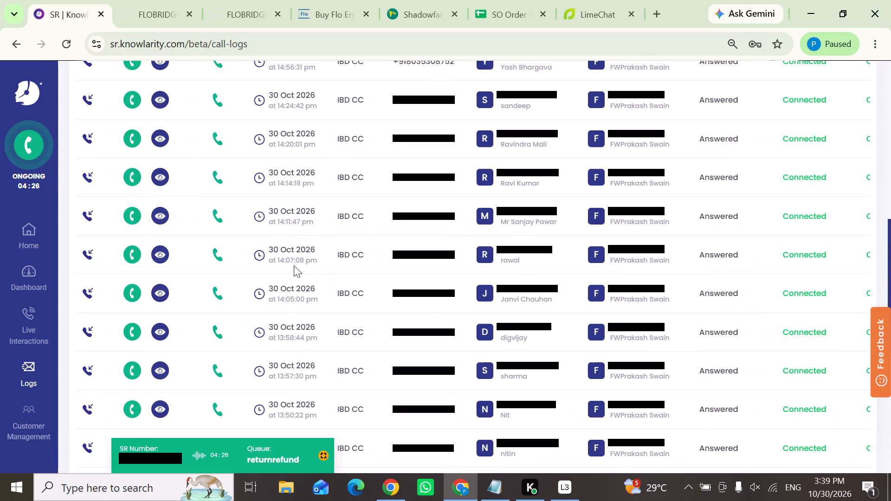
pyautogui.click(159, 261)
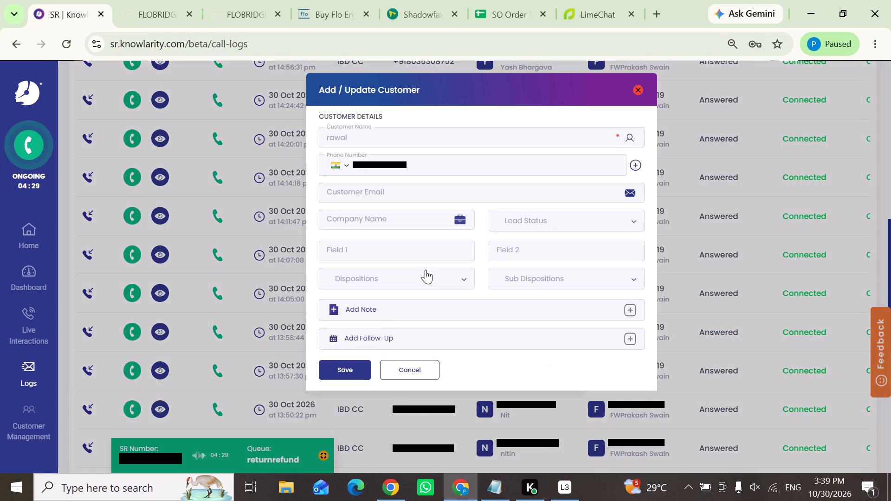
pyautogui.click(426, 282)
pyautogui.click(330, 374)
pyautogui.click(330, 362)
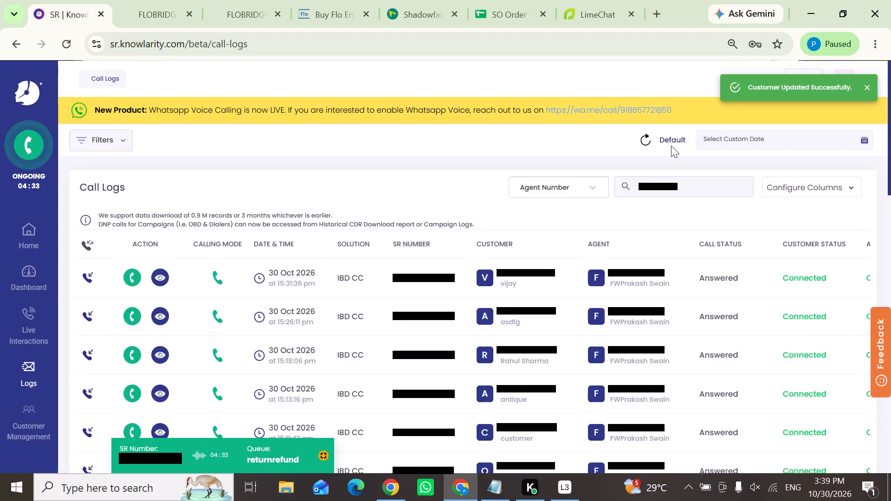
# Refresh the call logs again with 25 entries per page and check the listed calls for missing dispositions.
pyautogui.click(671, 139)
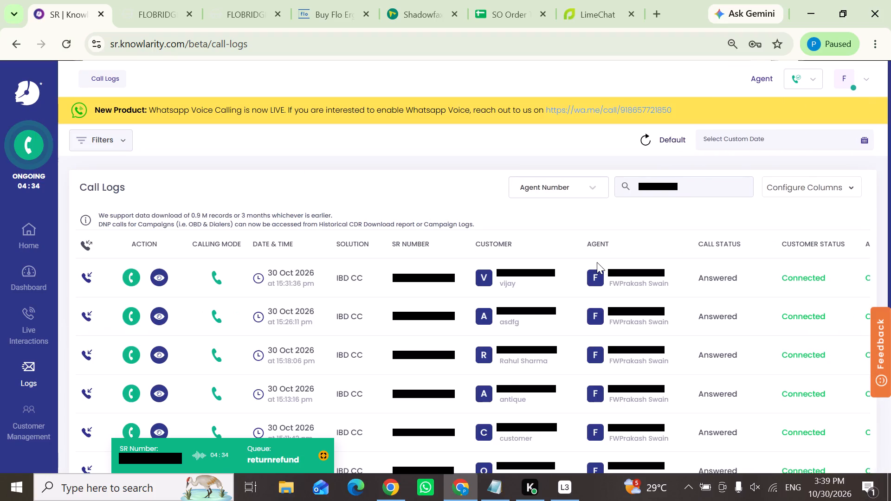
pyautogui.scroll(-7, 597, 262)
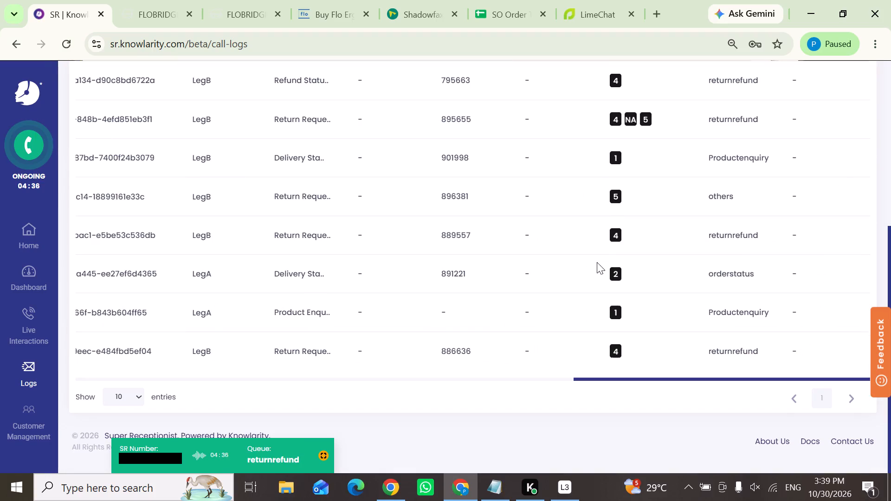
pyautogui.click(130, 399)
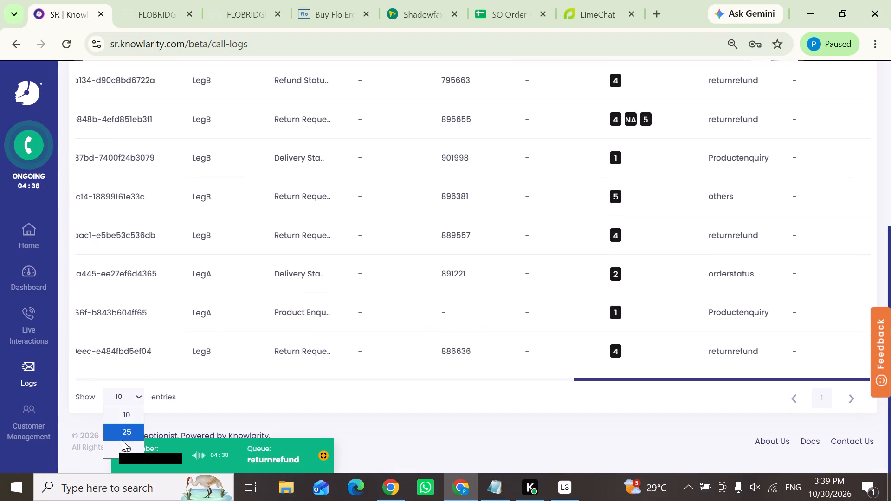
pyautogui.click(122, 437)
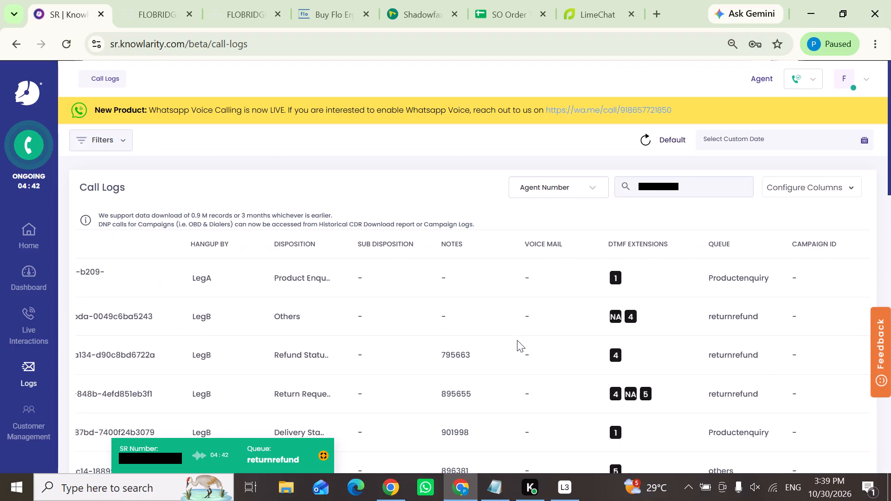
pyautogui.scroll(-4, 517, 340)
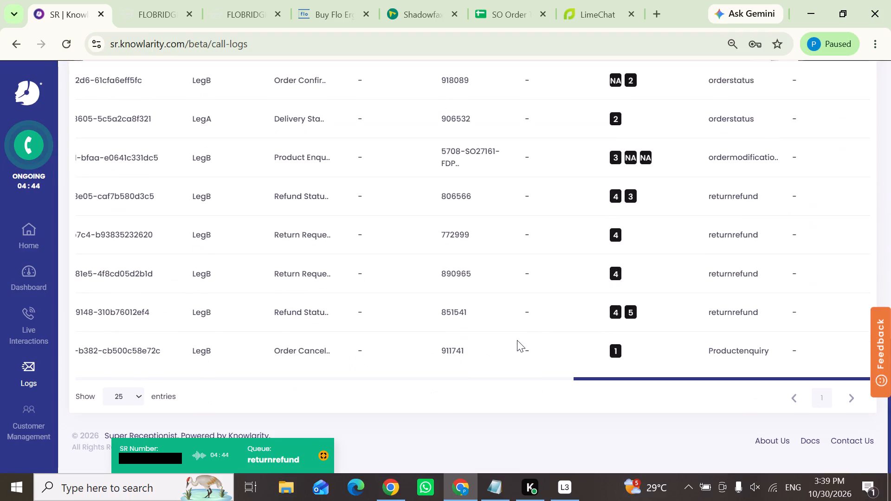
pyautogui.scroll(3, 517, 340)
pyautogui.scroll(-2, 220, 381)
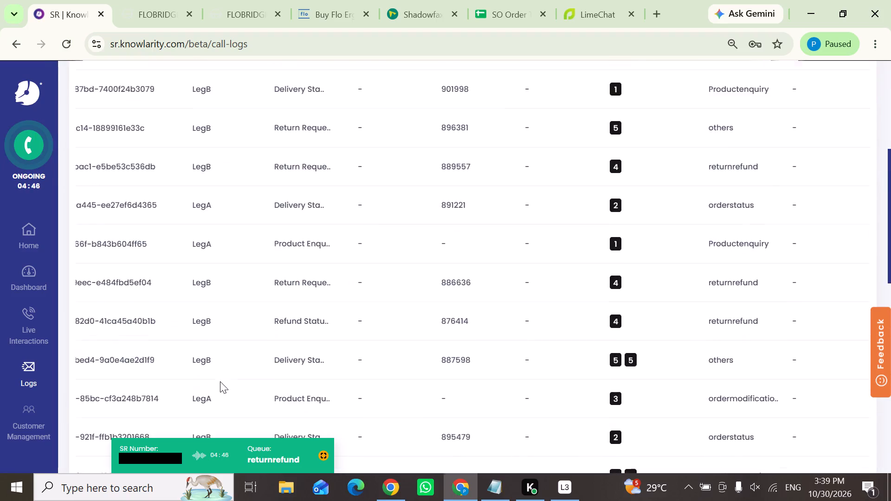
# Show more call log entries per page and examine the disposition column for calls left without a disposition.
pyautogui.scroll(-2, 220, 381)
pyautogui.click(136, 398)
pyautogui.click(109, 445)
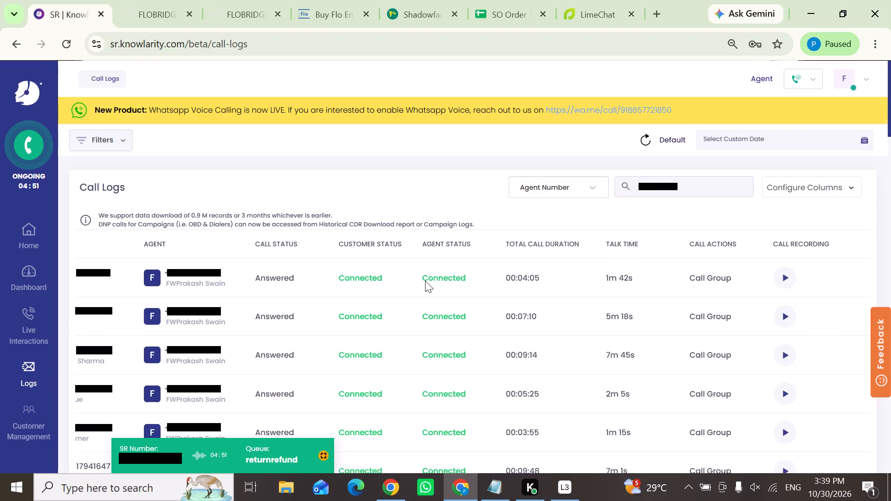
pyautogui.scroll(-4, 425, 281)
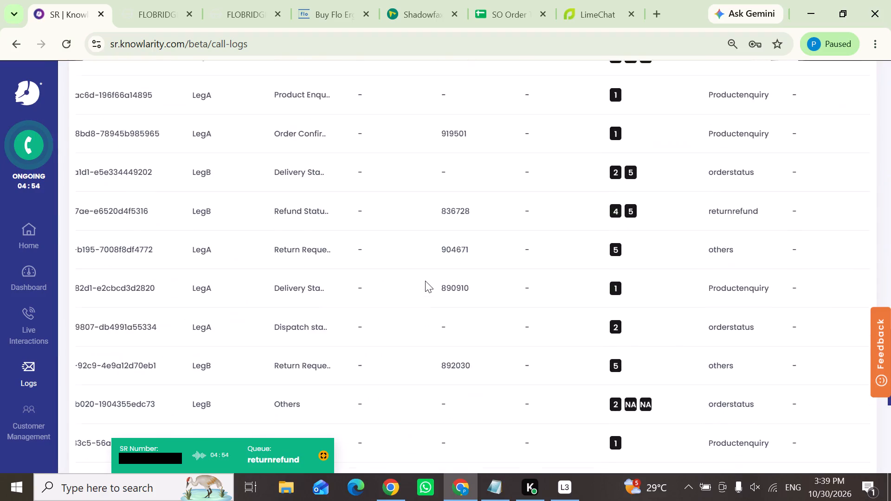
pyautogui.scroll(-2, 425, 281)
pyautogui.scroll(3, 381, 312)
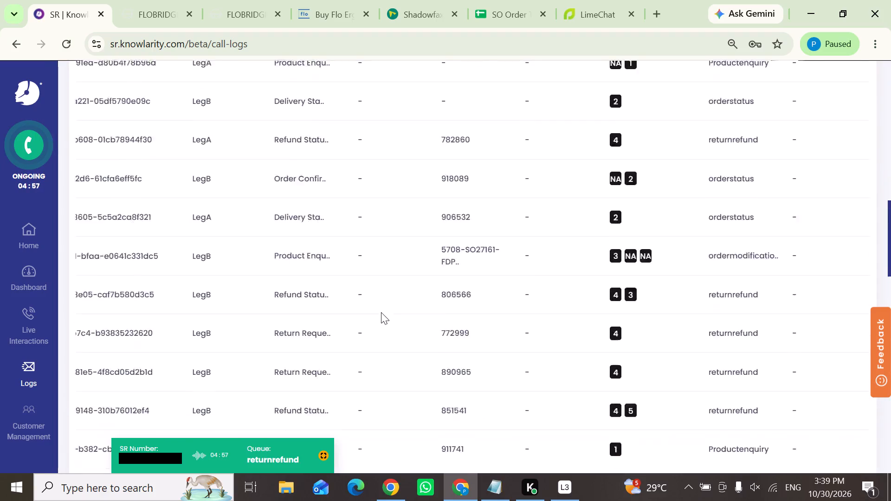
pyautogui.scroll(5, 381, 312)
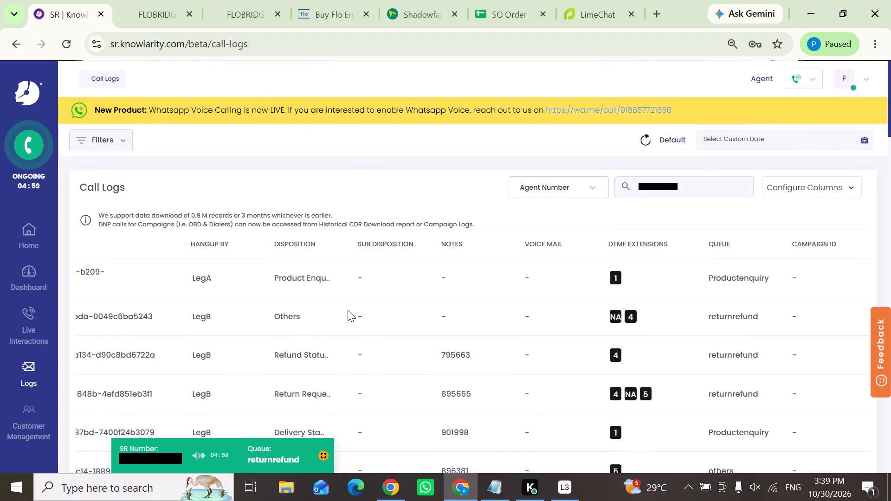
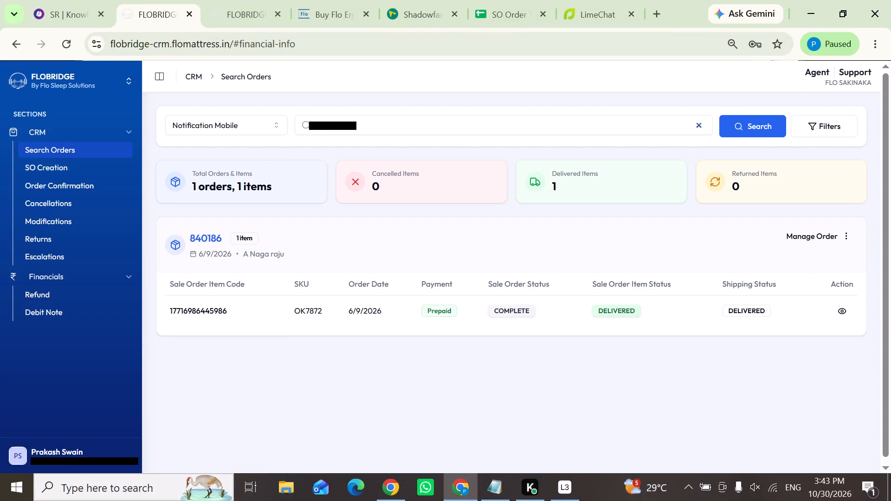
# Search Flobridge orders by the copied caller's notification mobile number, removing the number's leading prefix.
pyautogui.hotkey('ctrl', 'v')
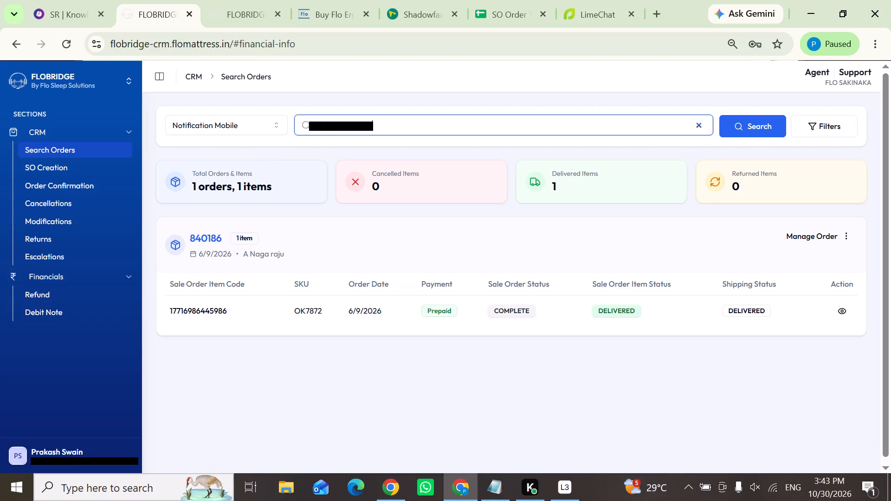
pyautogui.moveTo(328, 124); pyautogui.dragTo(303, 123)
pyautogui.press('BackSpace')
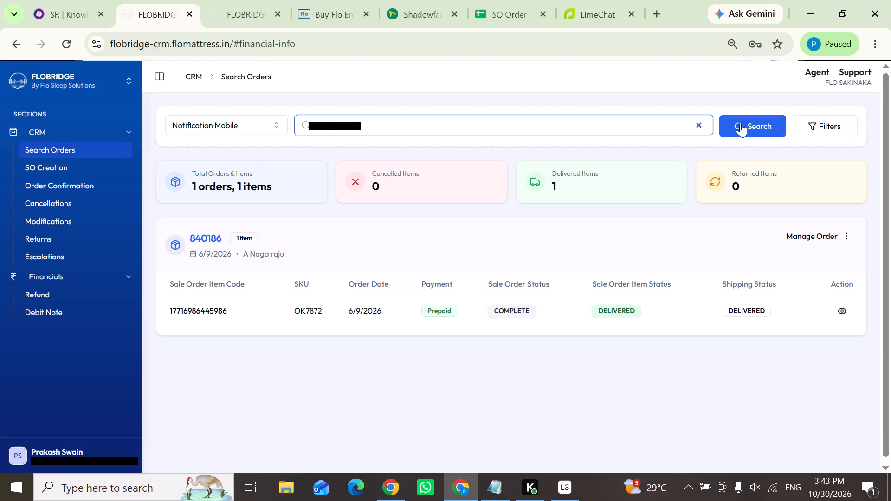
pyautogui.click(740, 123)
pyautogui.click(369, 382)
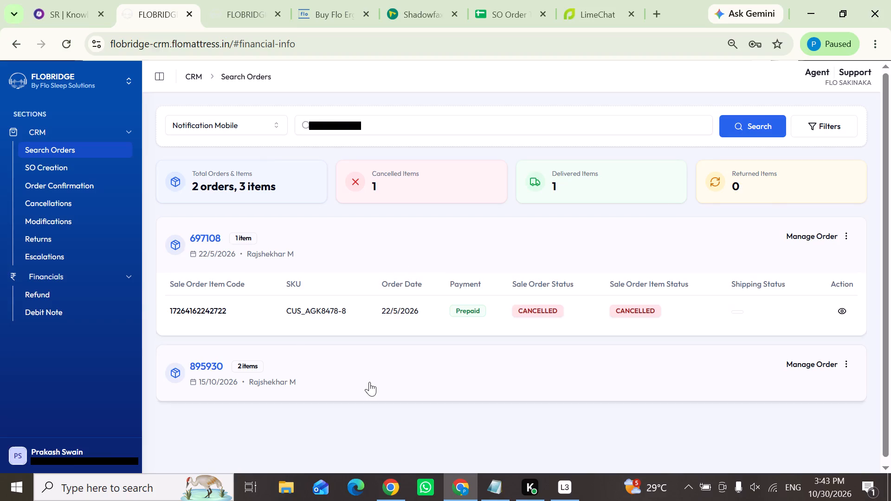
pyautogui.scroll(-3, 369, 382)
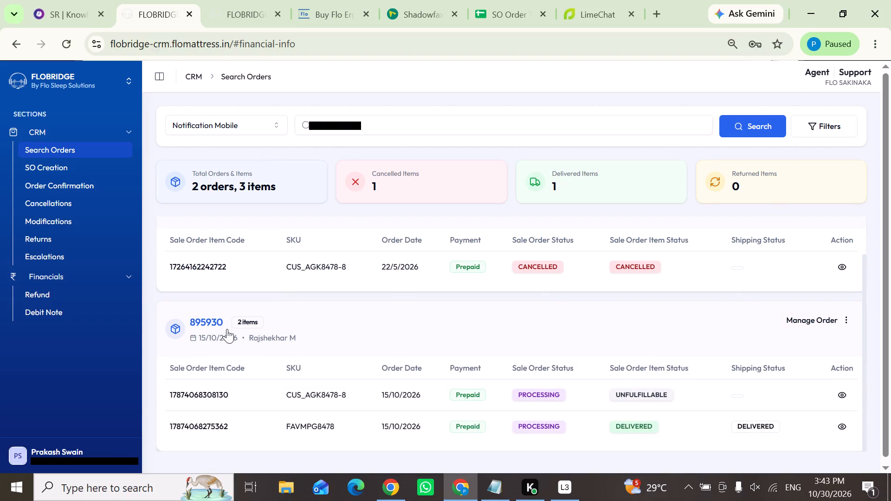
pyautogui.moveTo(227, 324); pyautogui.dragTo(189, 319)
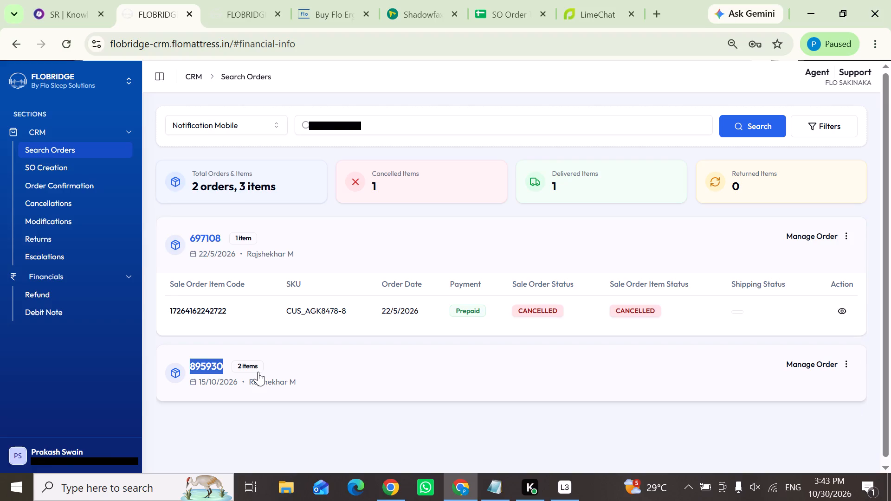
pyautogui.hotkey('ctrl', 'c')
pyautogui.click(52, 12)
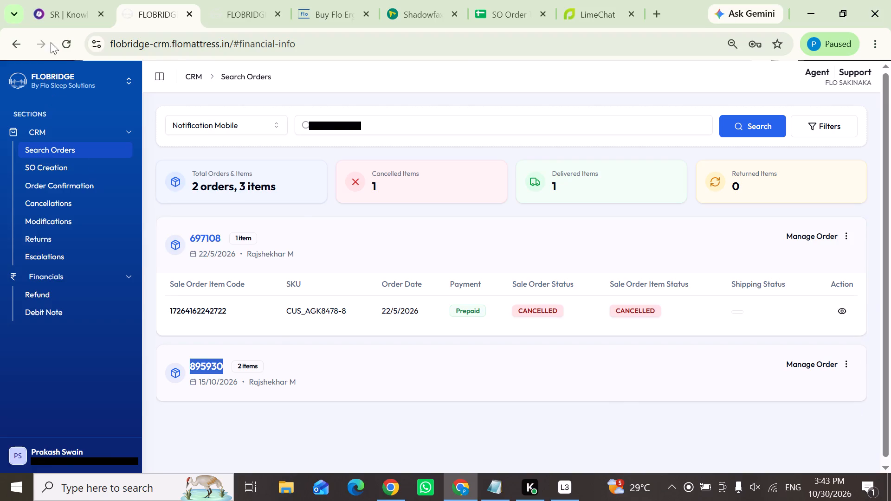
pyautogui.click(100, 363)
pyautogui.scroll(-1, 173, 293)
pyautogui.click(148, 315)
pyautogui.moveTo(155, 368); pyautogui.dragTo(155, 381)
pyautogui.click(137, 361)
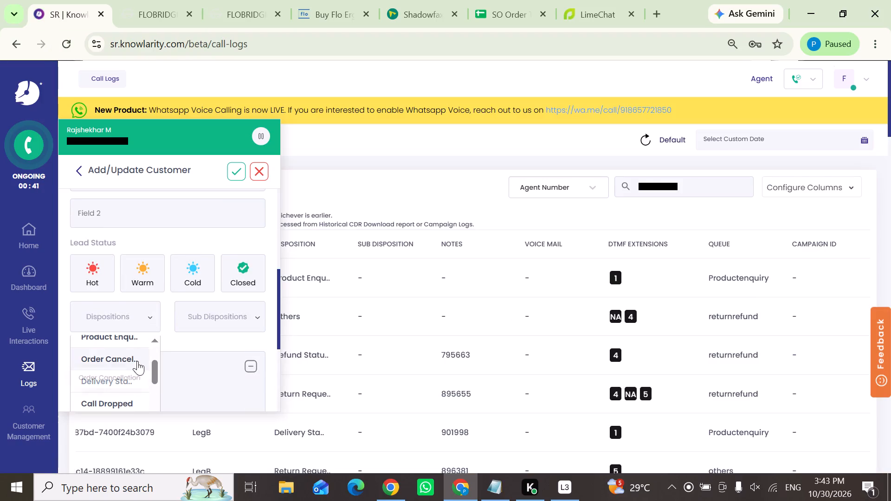
pyautogui.click(134, 385)
pyautogui.hotkey('ctrl', 'v')
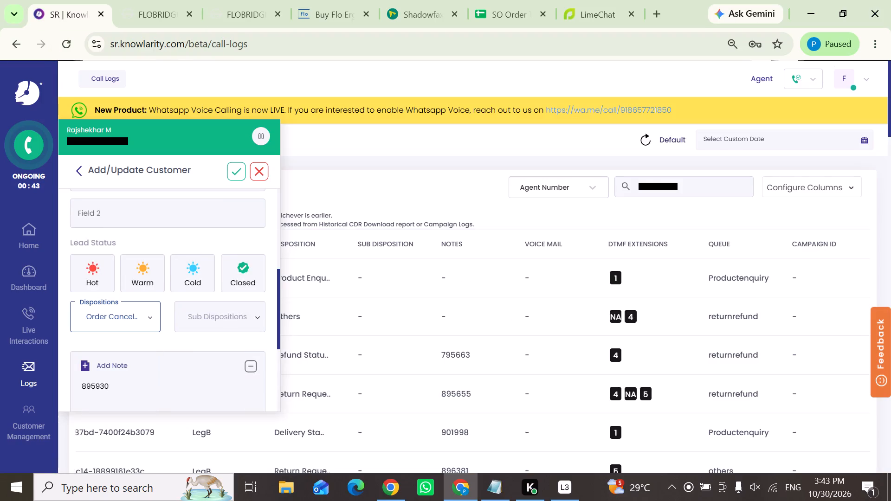
pyautogui.click(230, 170)
pyautogui.click(148, 13)
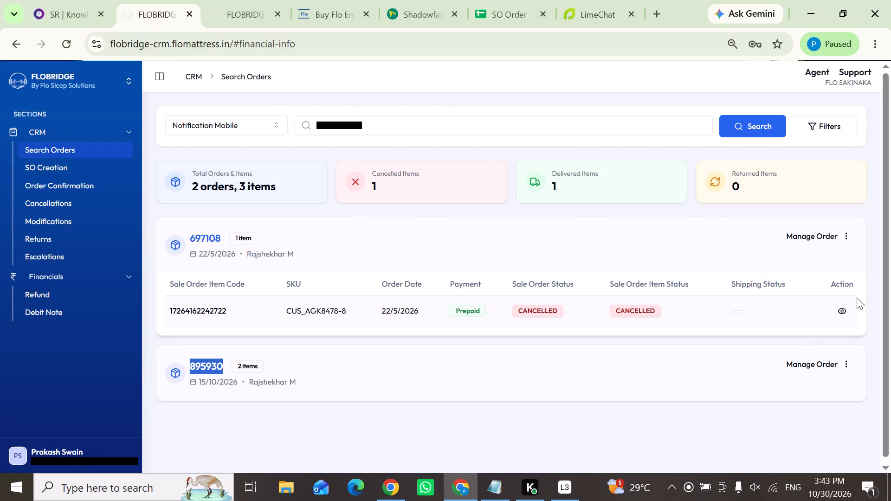
pyautogui.click(845, 309)
pyautogui.click(338, 256)
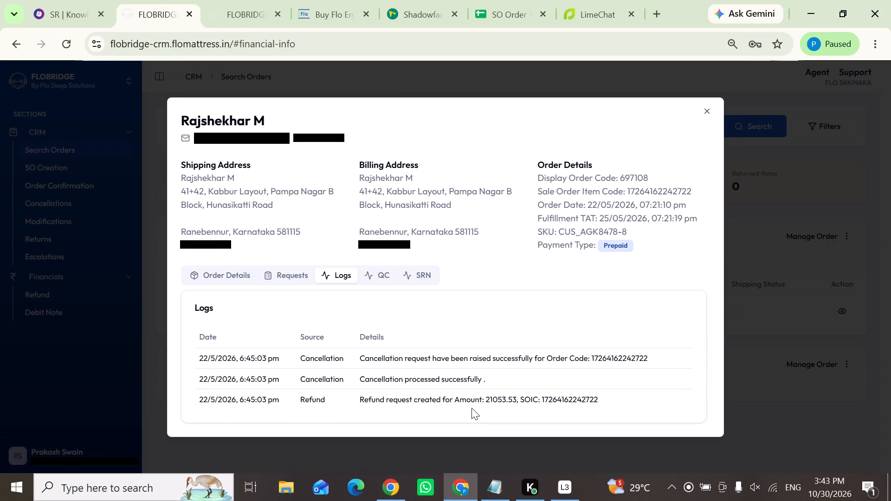
pyautogui.click(289, 444)
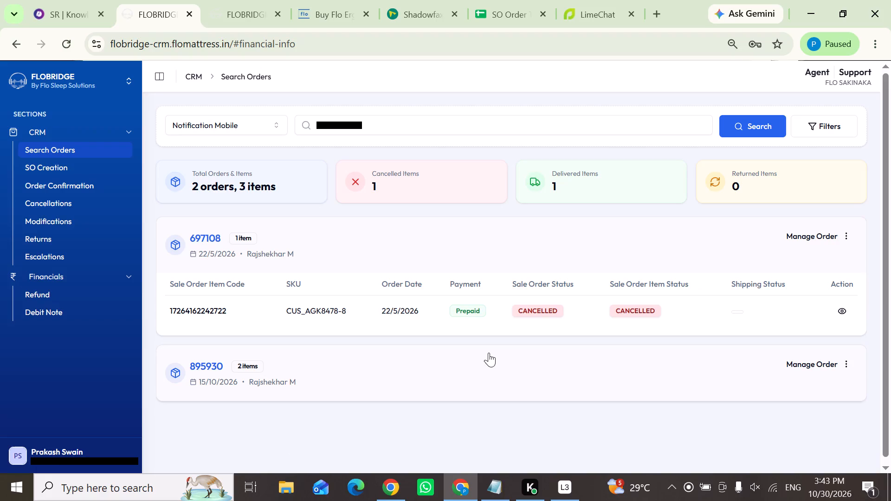
pyautogui.click(489, 353)
pyautogui.scroll(-2, 489, 353)
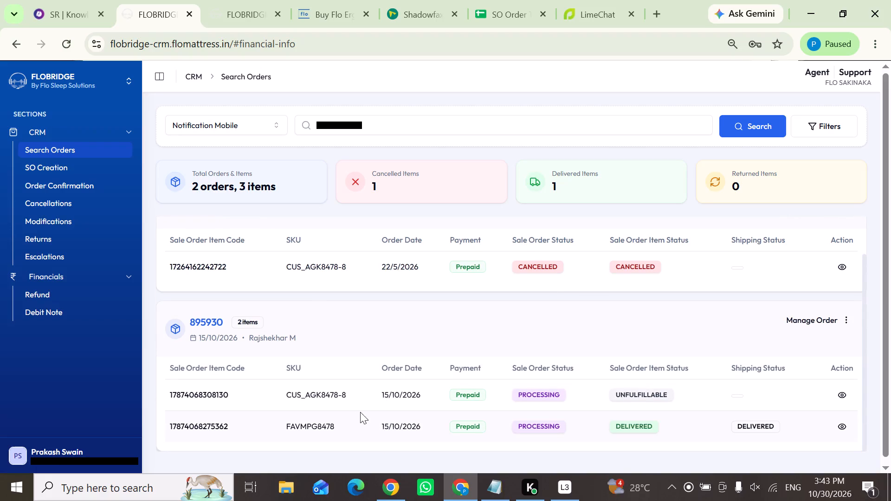
pyautogui.click(833, 394)
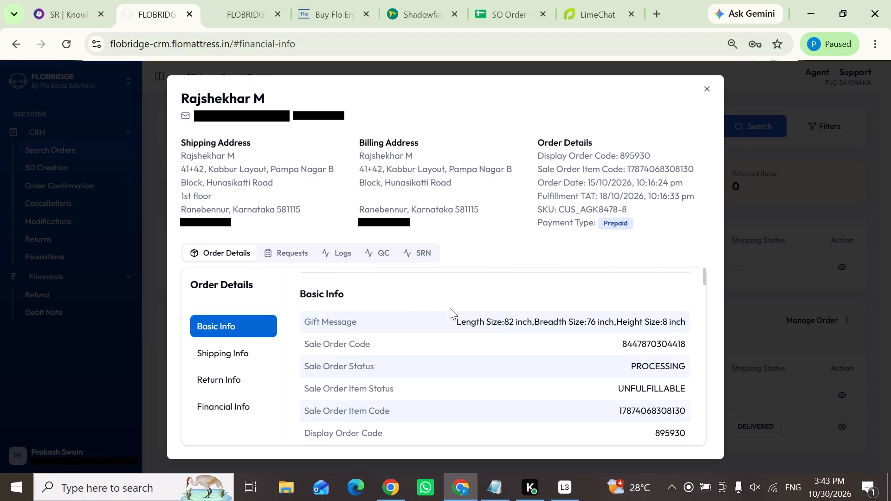
pyautogui.click(811, 399)
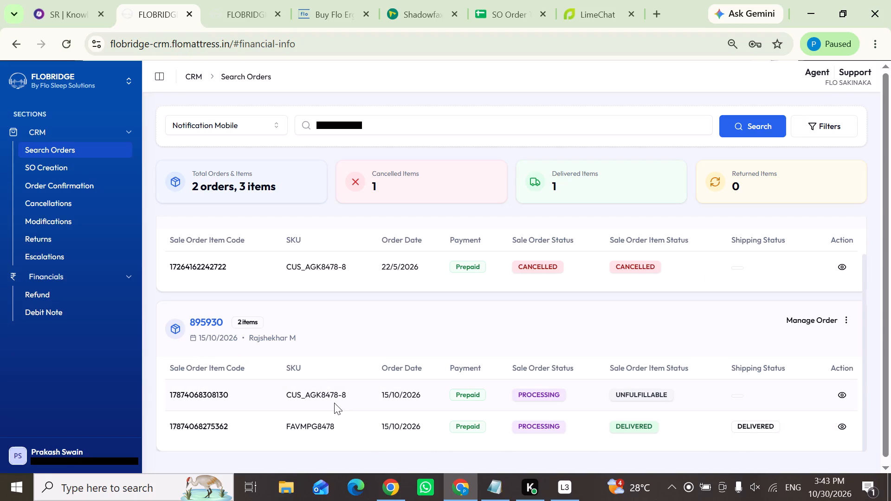
pyautogui.click(803, 317)
pyautogui.click(798, 396)
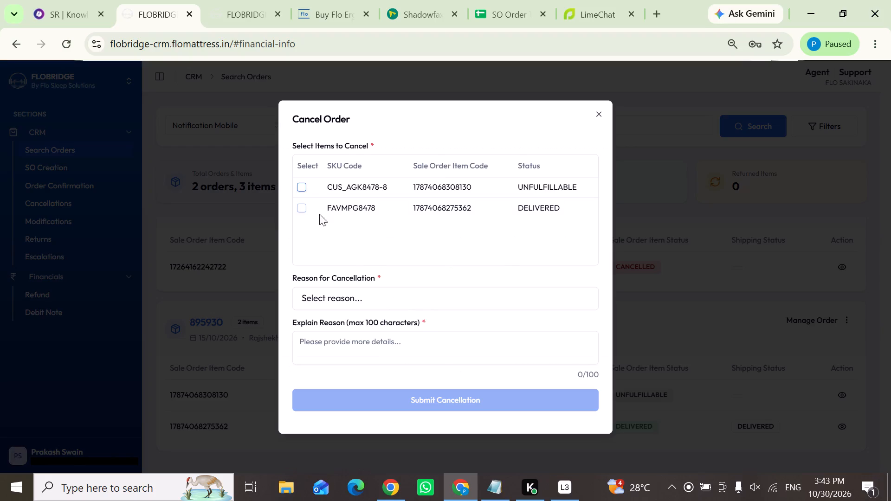
pyautogui.click(300, 185)
pyautogui.click(323, 306)
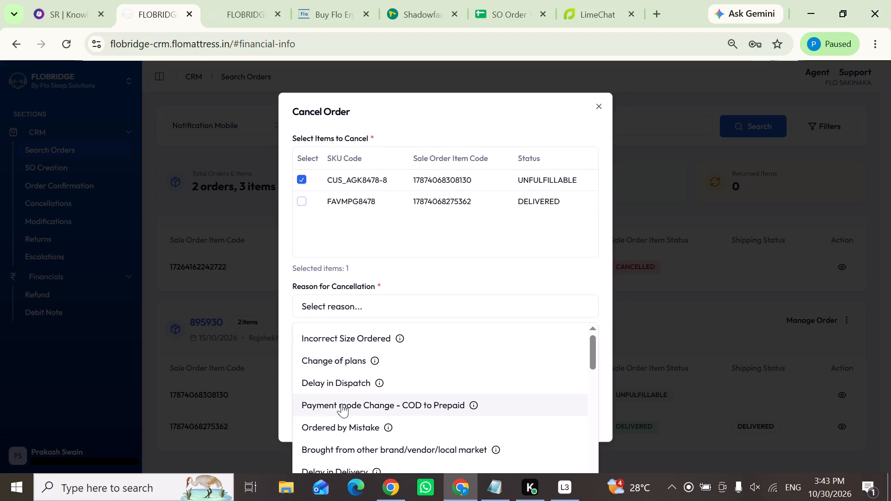
pyautogui.click(342, 385)
pyautogui.click(342, 364)
pyautogui.press('c')
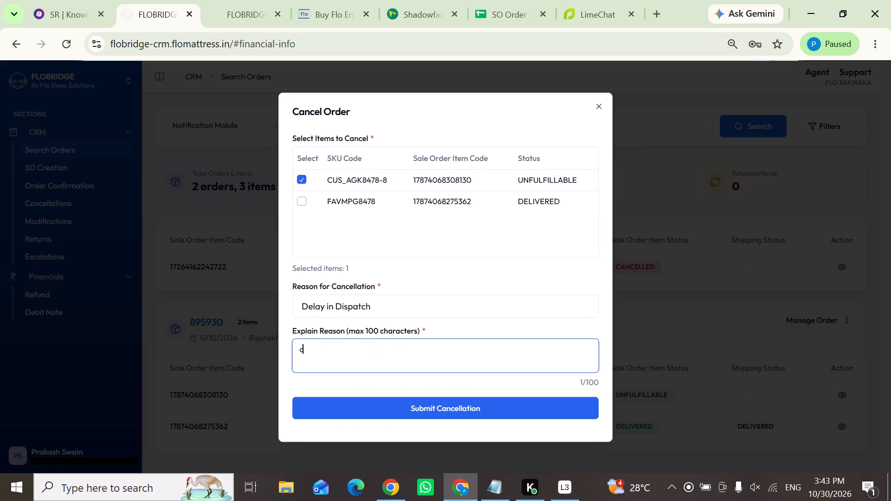
pyautogui.write('x want refund')
pyautogui.press('space')
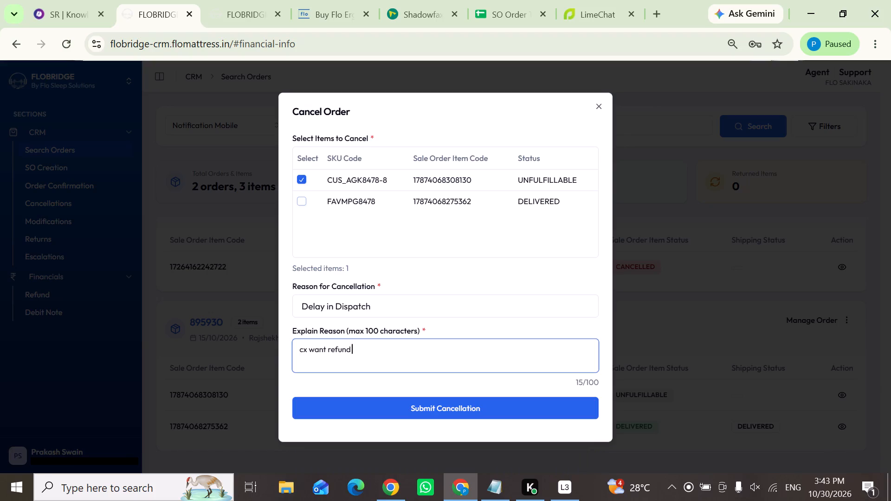
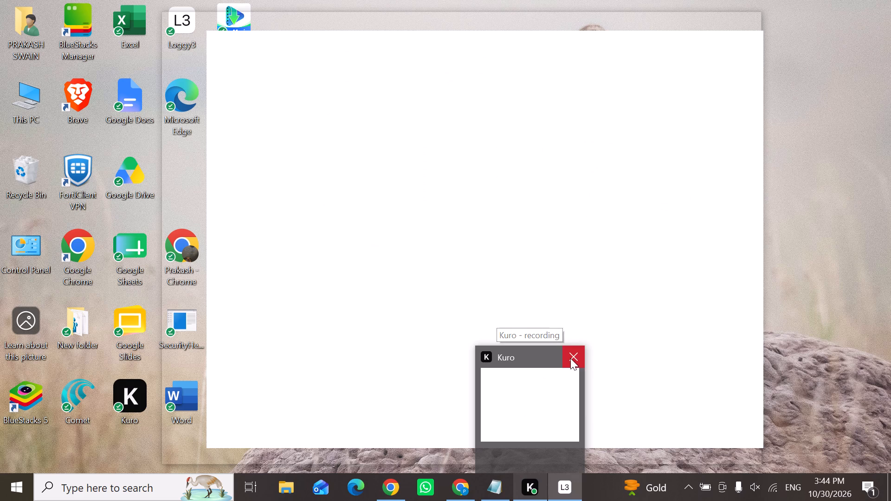
pyautogui.click(686, 19)
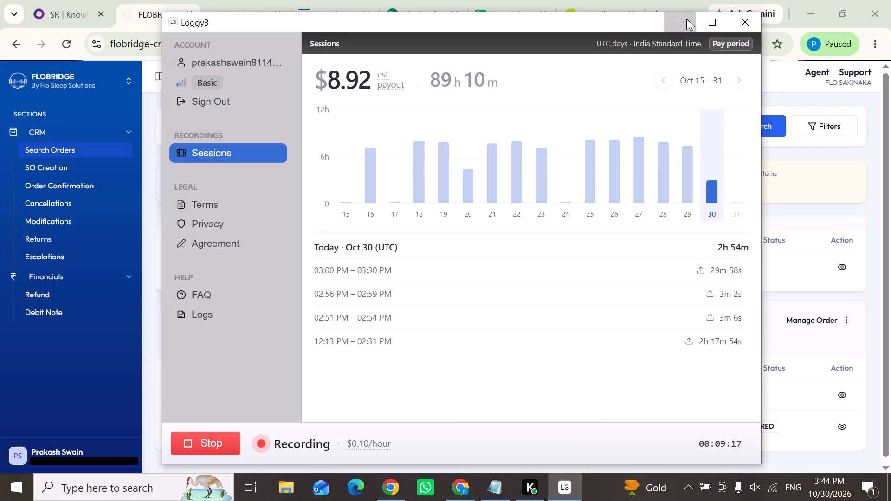
pyautogui.scroll(1, 592, 344)
pyautogui.scroll(-2, 592, 344)
pyautogui.click(834, 390)
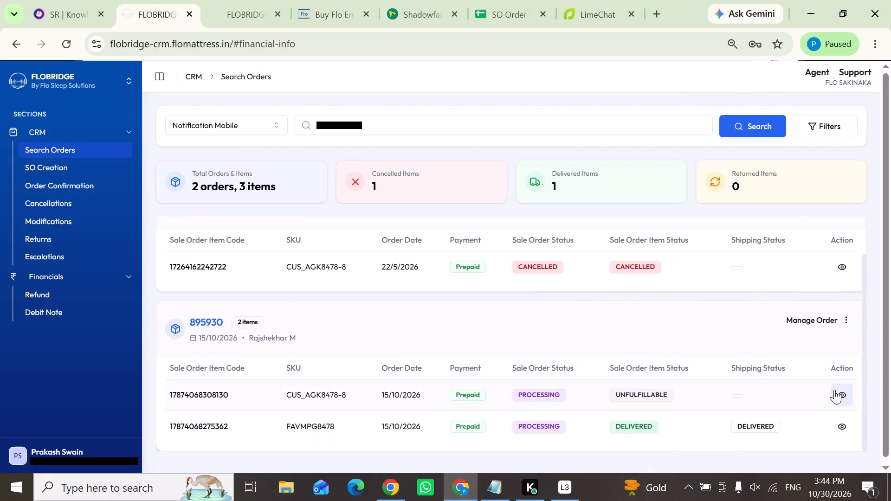
pyautogui.click(320, 252)
pyautogui.scroll(-2, 355, 443)
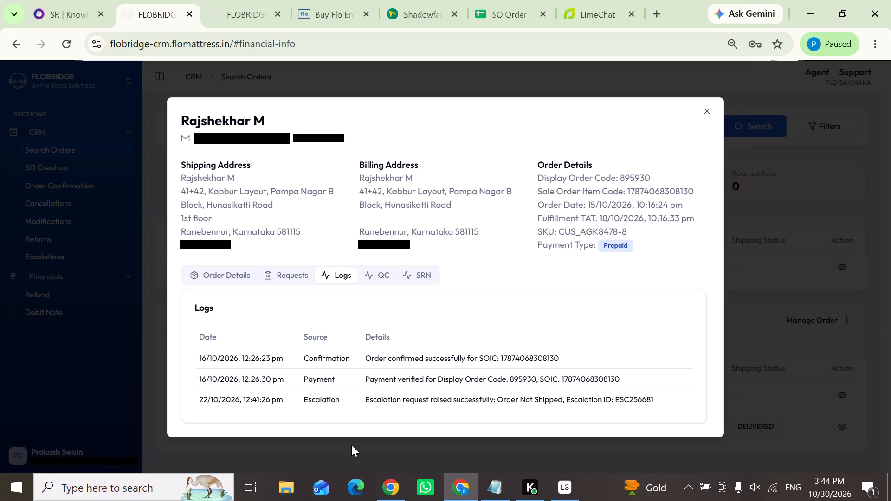
pyautogui.click(351, 446)
pyautogui.moveTo(226, 318); pyautogui.dragTo(185, 319)
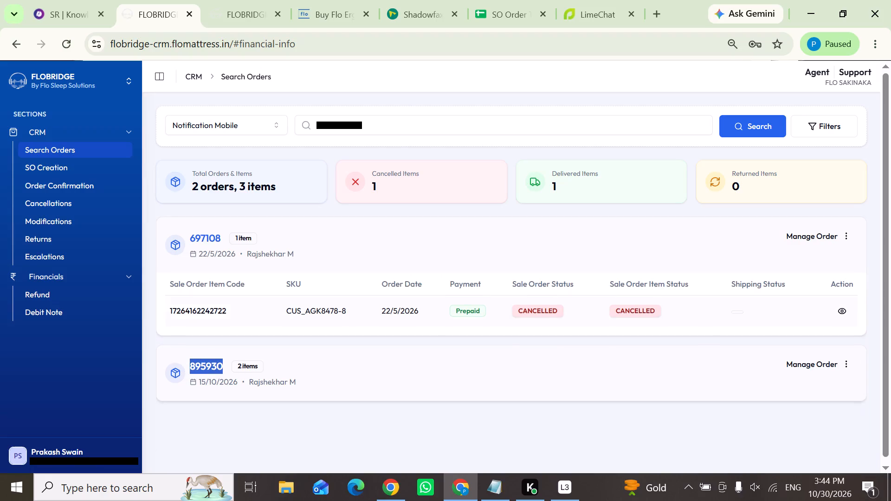
pyautogui.hotkey('ctrl', 'c')
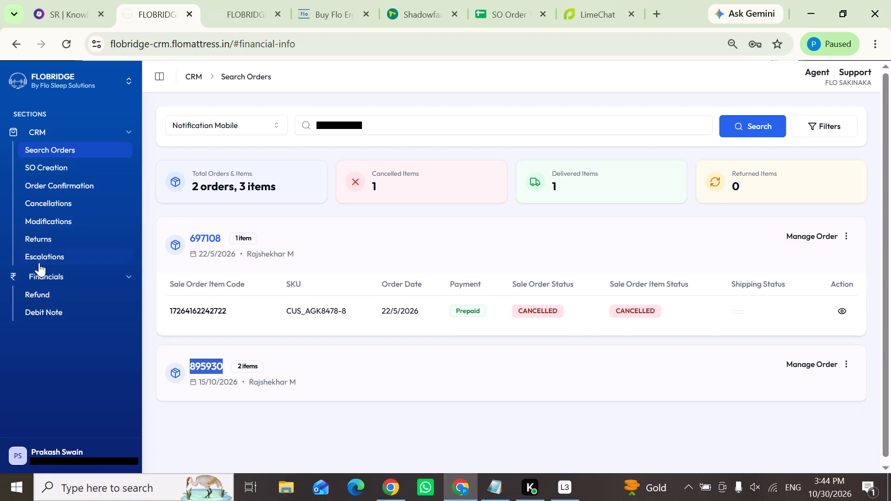
pyautogui.click(37, 259)
pyautogui.click(357, 291)
pyautogui.hotkey('ctrl', 'v')
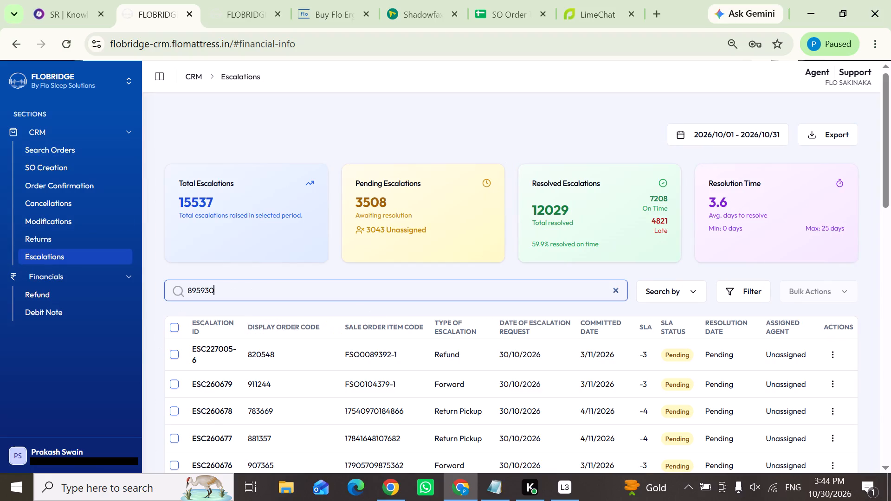
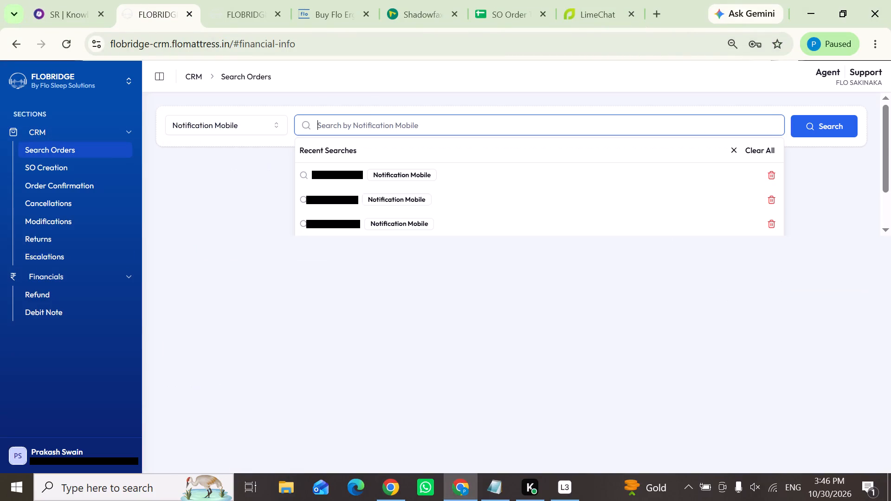
pyautogui.hotkey('ctrl', 'v')
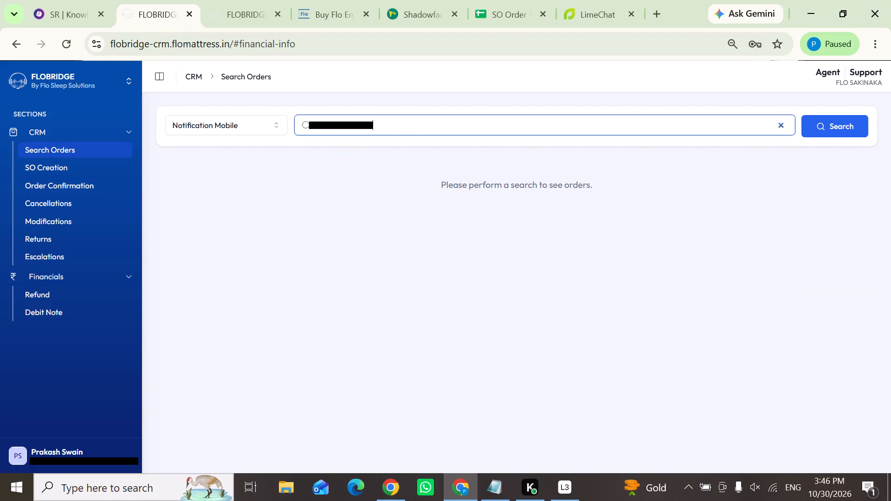
pyautogui.moveTo(328, 123); pyautogui.dragTo(290, 128)
pyautogui.press('BackSpace')
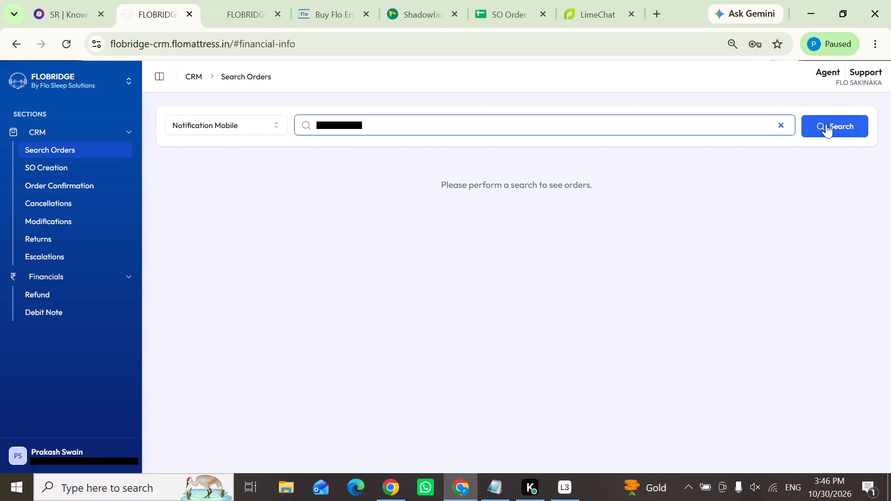
pyautogui.click(828, 122)
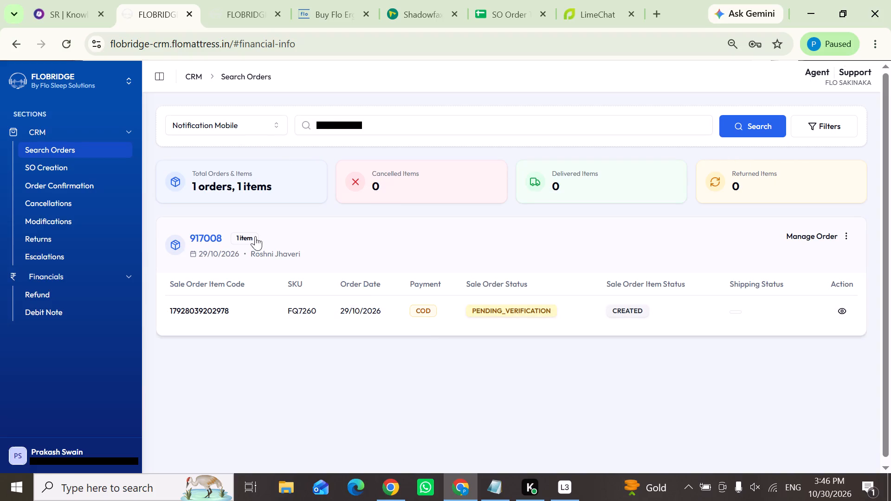
pyautogui.moveTo(225, 236); pyautogui.dragTo(192, 236)
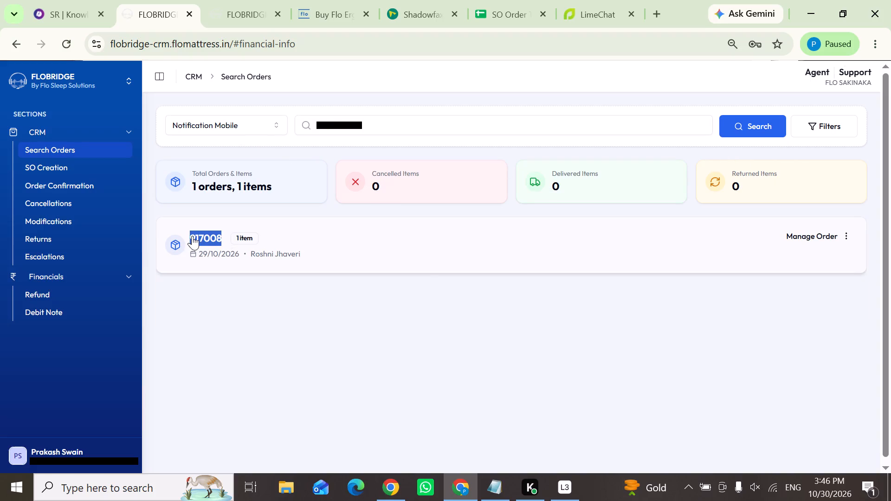
pyautogui.hotkey('ctrl', 'c')
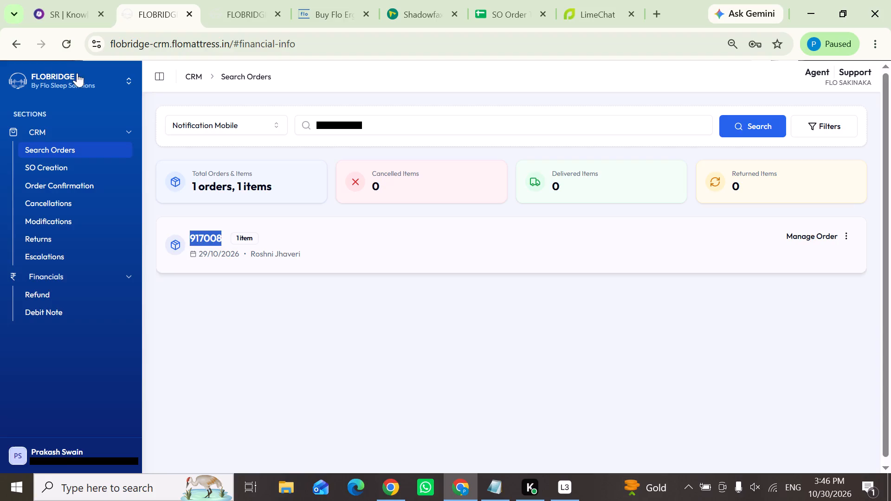
# Switch to Knowlarity and bring up the disposition choices in the ongoing call's customer form.
pyautogui.click(65, 0)
pyautogui.click(131, 361)
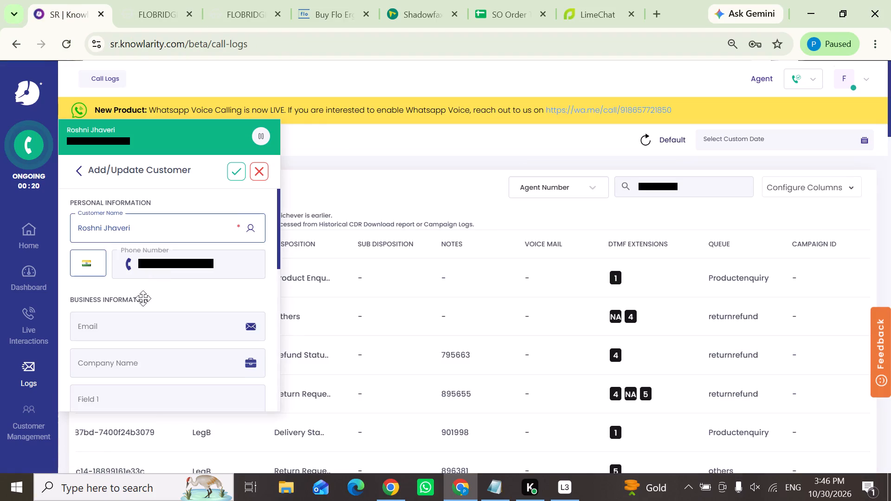
pyautogui.scroll(-1, 142, 303)
pyautogui.click(135, 325)
pyautogui.moveTo(153, 355); pyautogui.dragTo(150, 437)
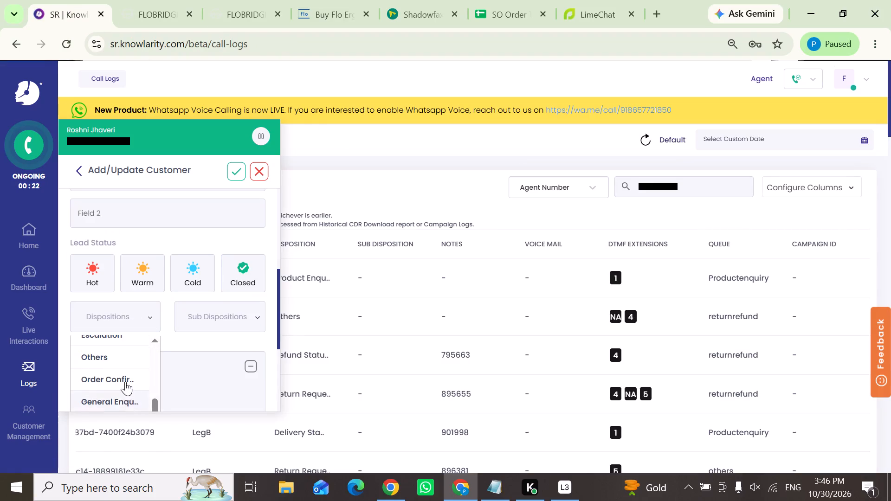
pyautogui.click(125, 379)
pyautogui.click(126, 393)
pyautogui.hotkey('ctrl', 'v')
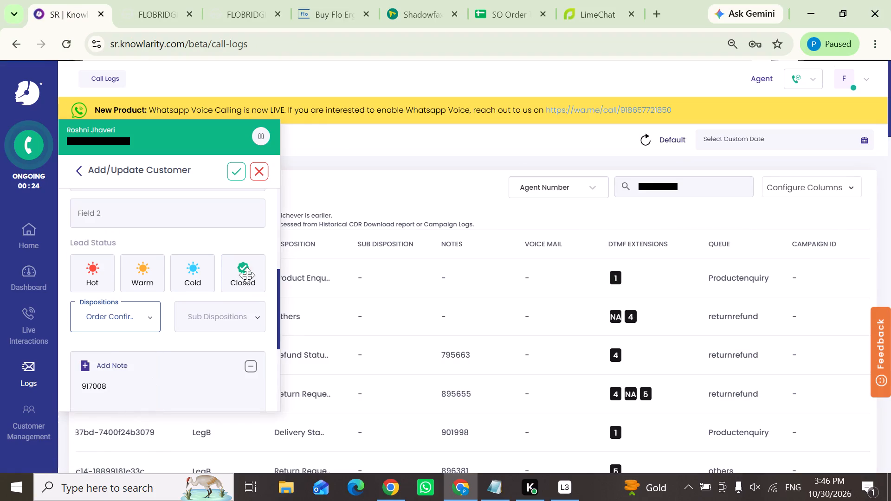
pyautogui.click(242, 172)
pyautogui.click(148, 0)
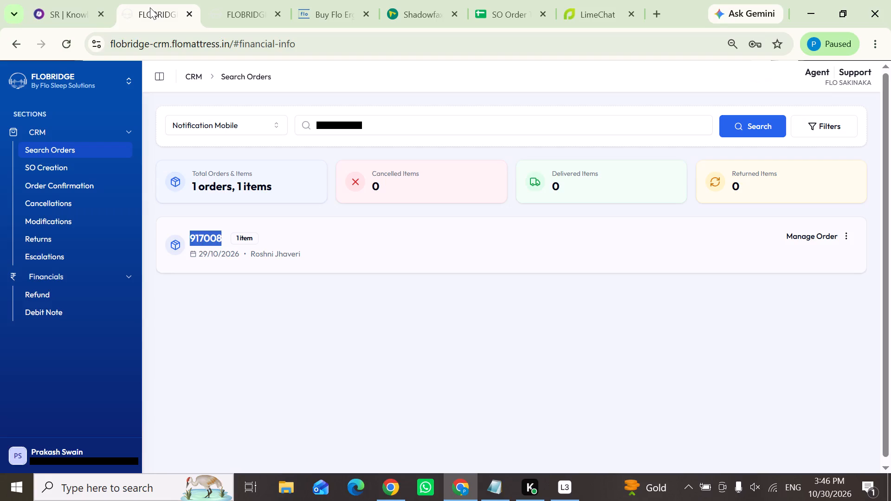
pyautogui.click(447, 252)
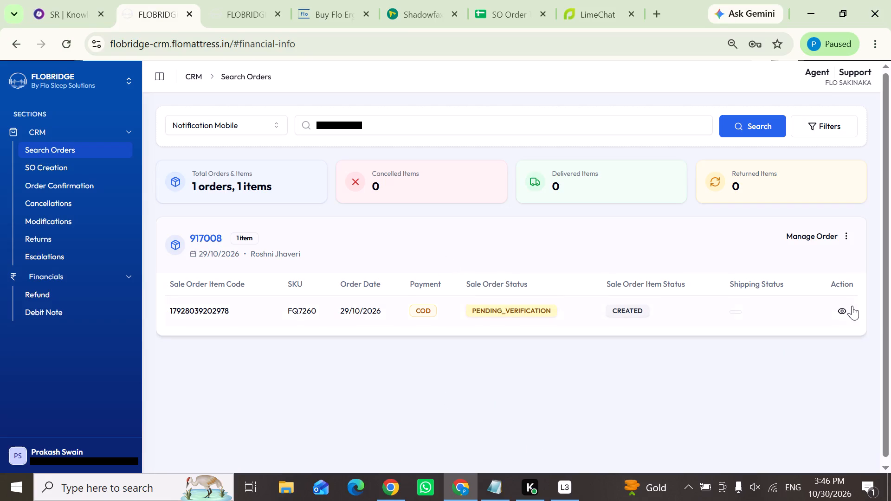
pyautogui.click(852, 306)
pyautogui.click(334, 255)
pyautogui.click(404, 423)
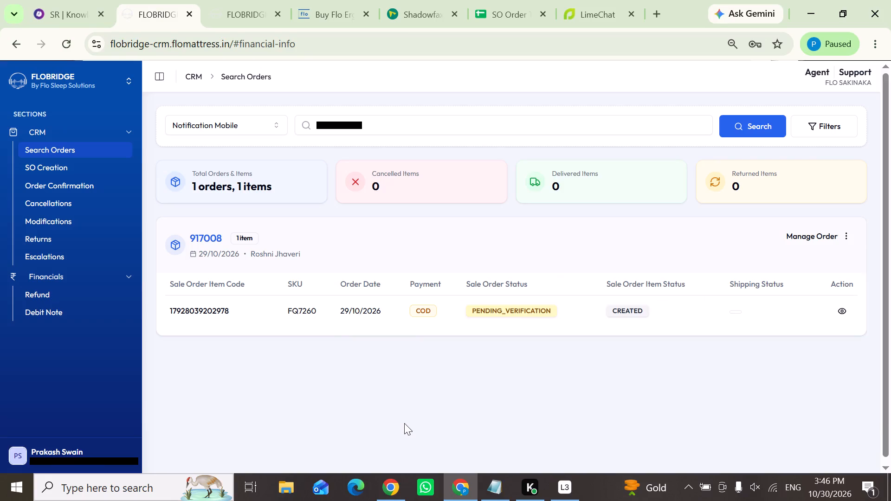
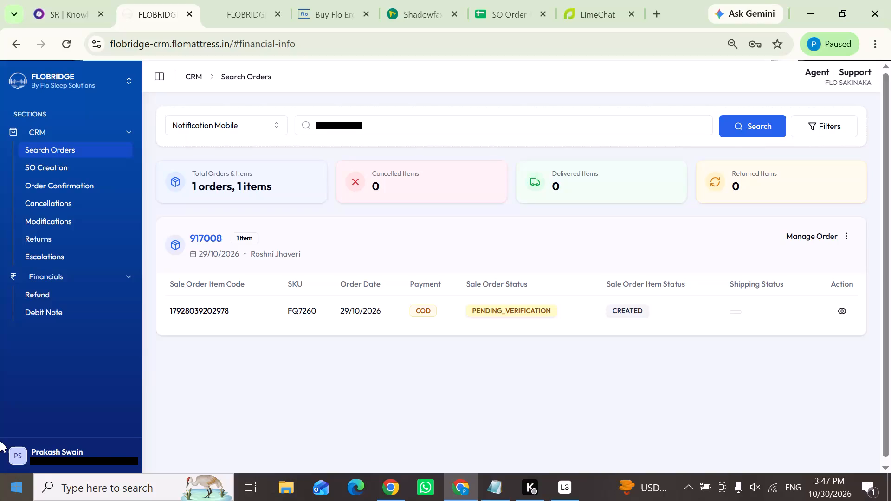
pyautogui.click(826, 237)
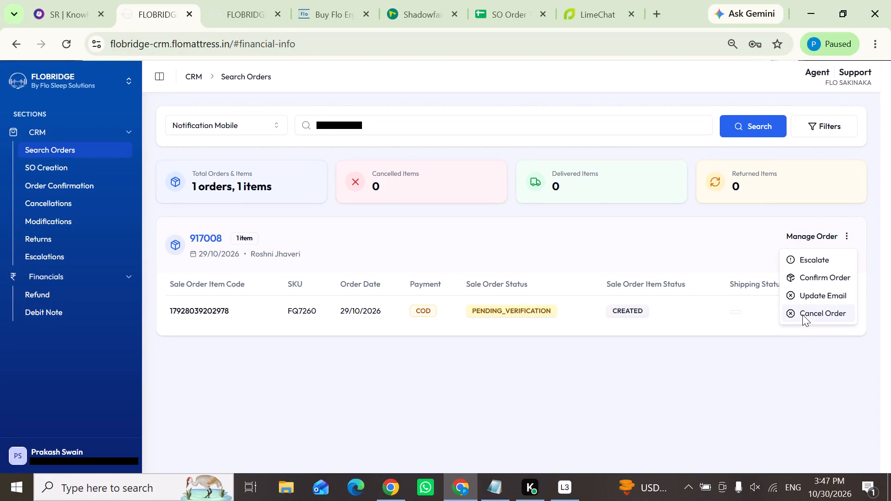
pyautogui.click(802, 315)
pyautogui.click(304, 186)
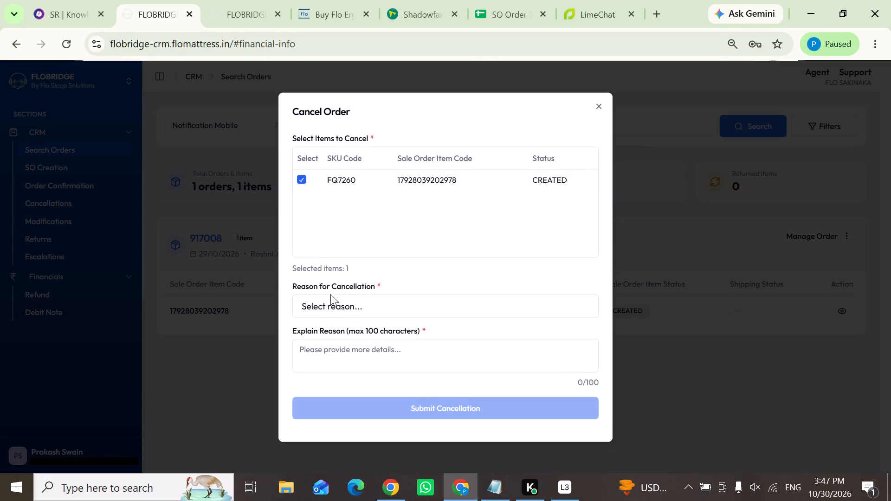
pyautogui.click(330, 298)
pyautogui.click(342, 337)
pyautogui.click(344, 355)
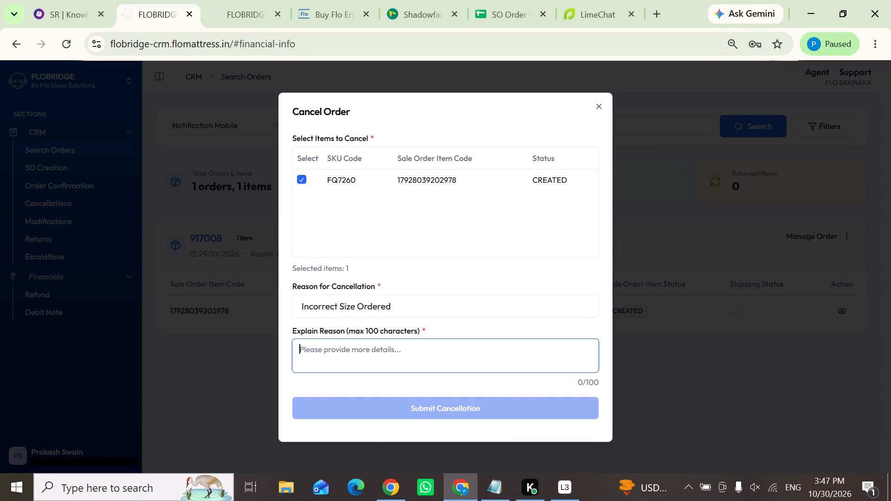
pyautogui.write('size issue')
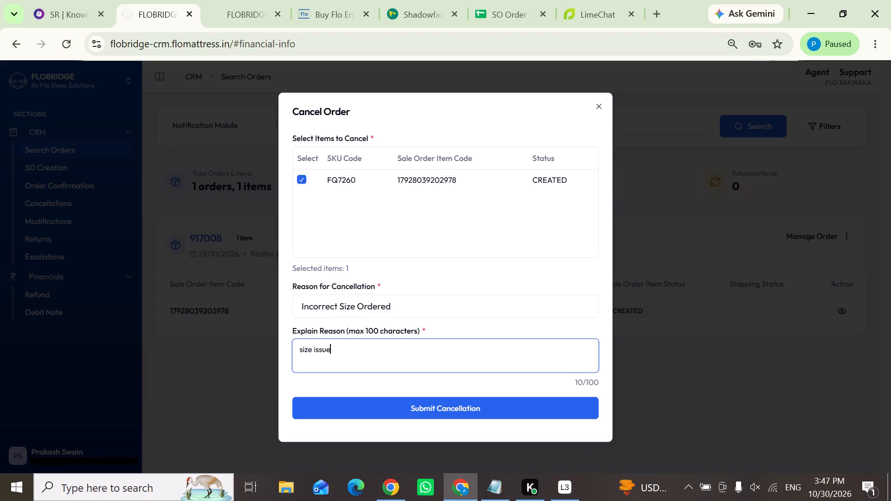
pyautogui.click(376, 408)
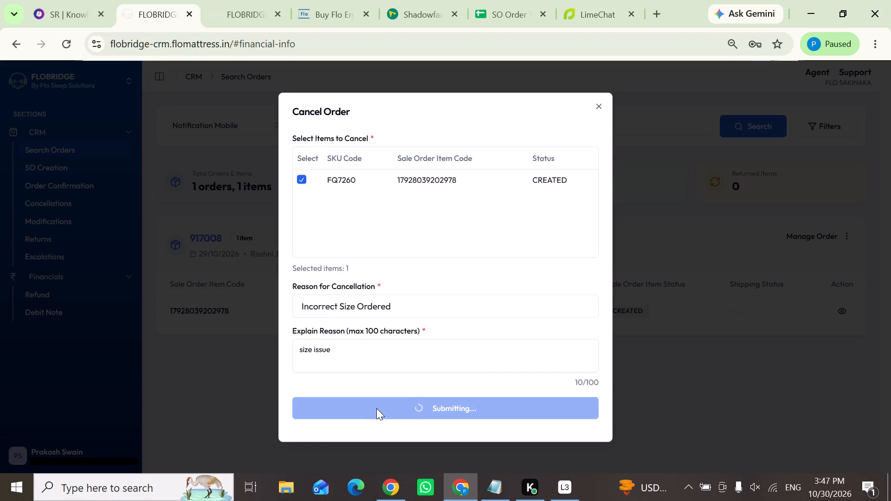
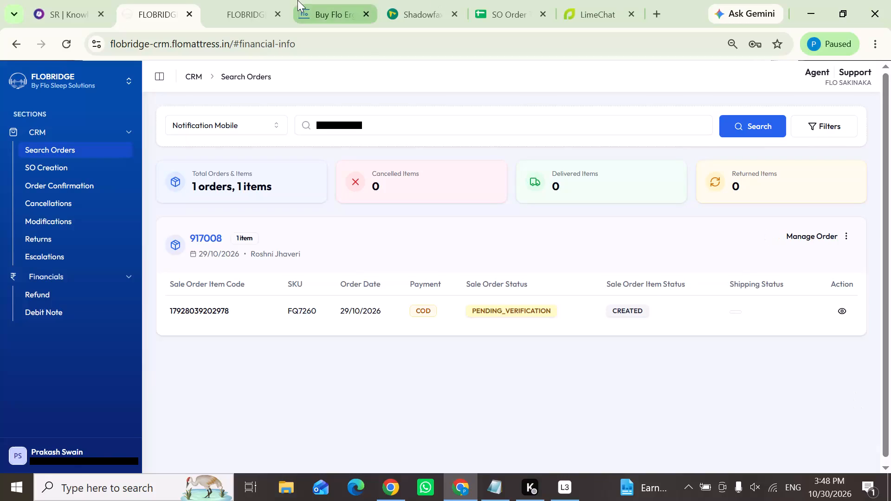
# Switch to Knowlarity, refresh the call logs and review the dispositions and notes of the recent calls.
pyautogui.click(76, 0)
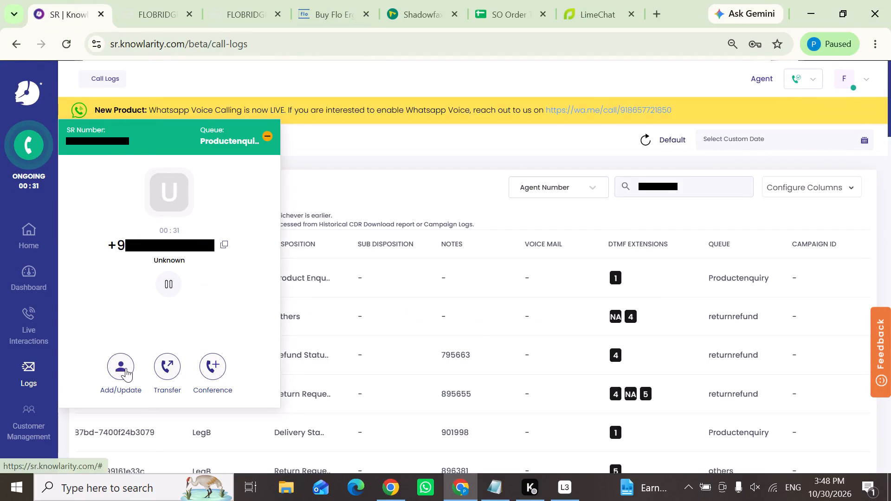
pyautogui.click(665, 139)
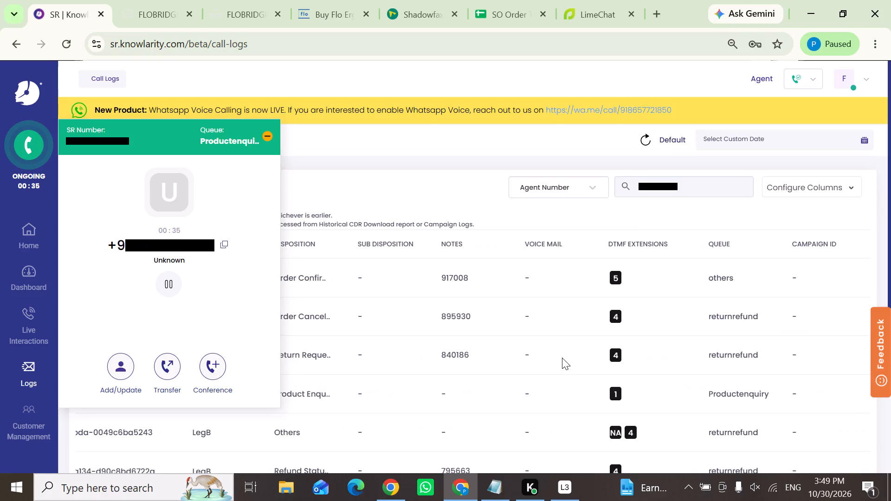
pyautogui.scroll(-2, 562, 358)
pyautogui.scroll(4, 562, 358)
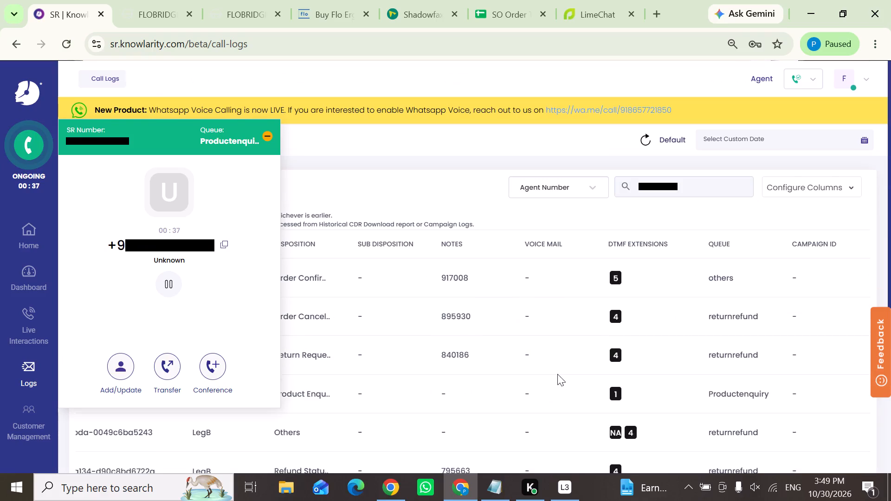
pyautogui.moveTo(890, 205); pyautogui.dragTo(884, 359)
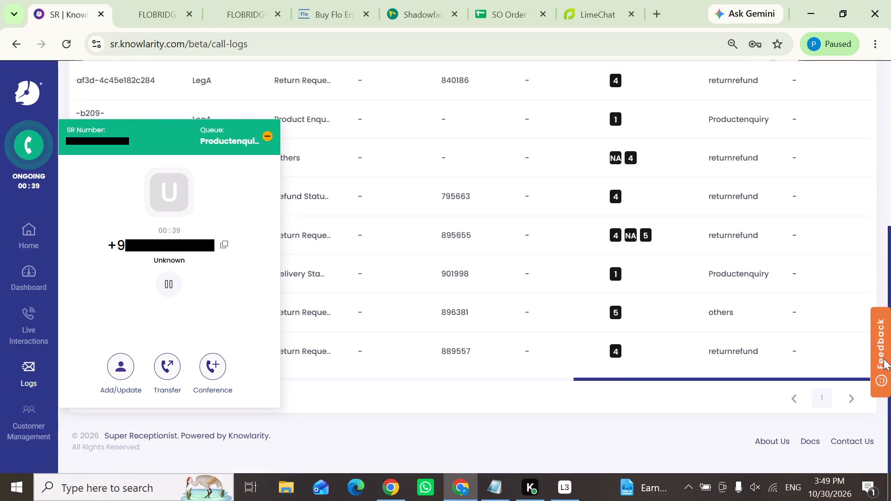
pyautogui.moveTo(884, 359); pyautogui.dragTo(863, 133)
# Set the ongoing call's disposition to Product Enquiry, enter the caller's first name as the customer name, and save the customer record.
pyautogui.click(121, 360)
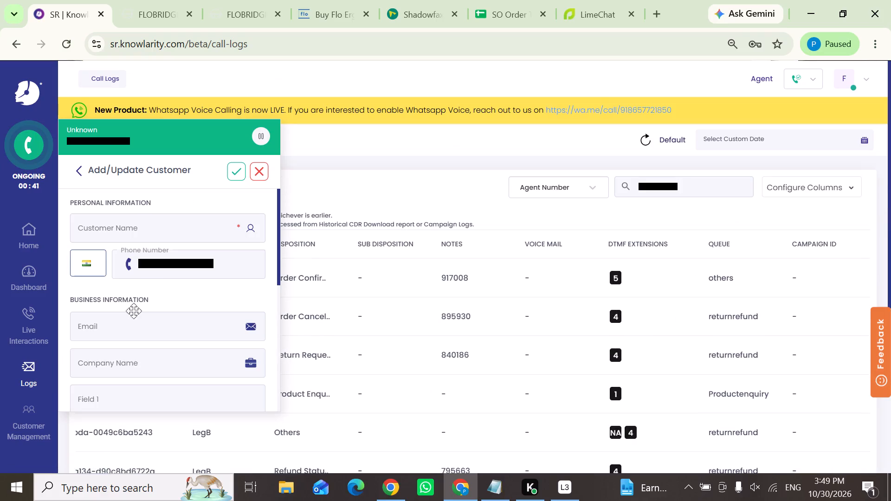
pyautogui.scroll(-1, 133, 330)
pyautogui.click(142, 318)
pyautogui.click(98, 392)
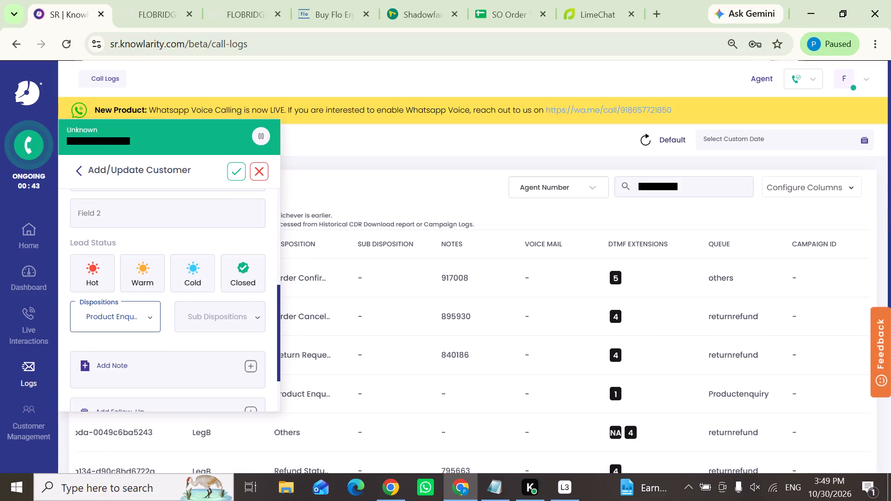
pyautogui.scroll(2, 159, 315)
pyautogui.click(129, 235)
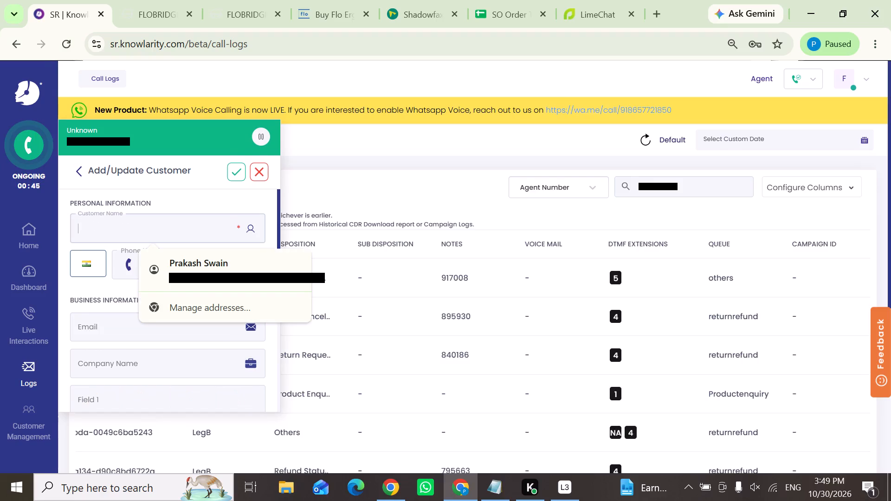
pyautogui.write('hashir')
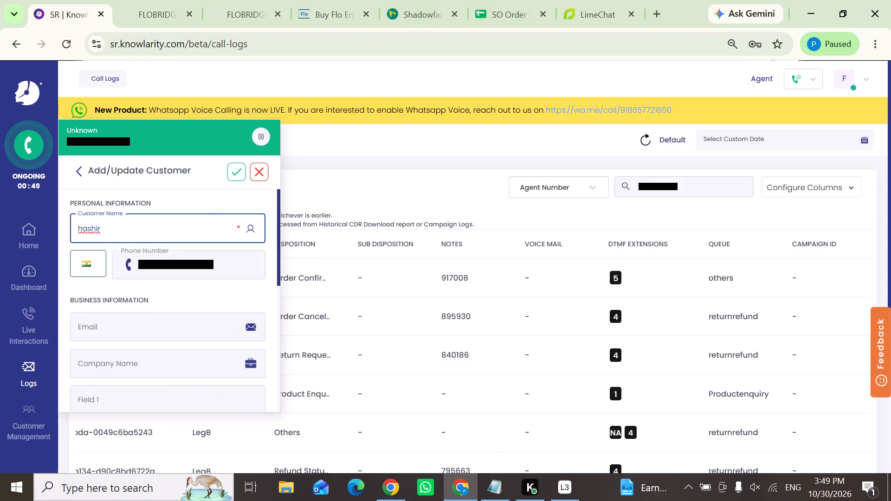
pyautogui.click(232, 182)
pyautogui.click(233, 176)
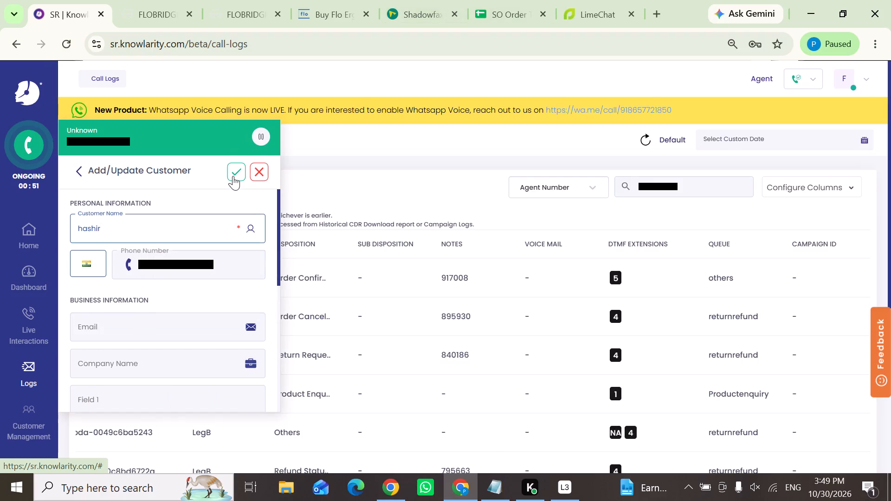